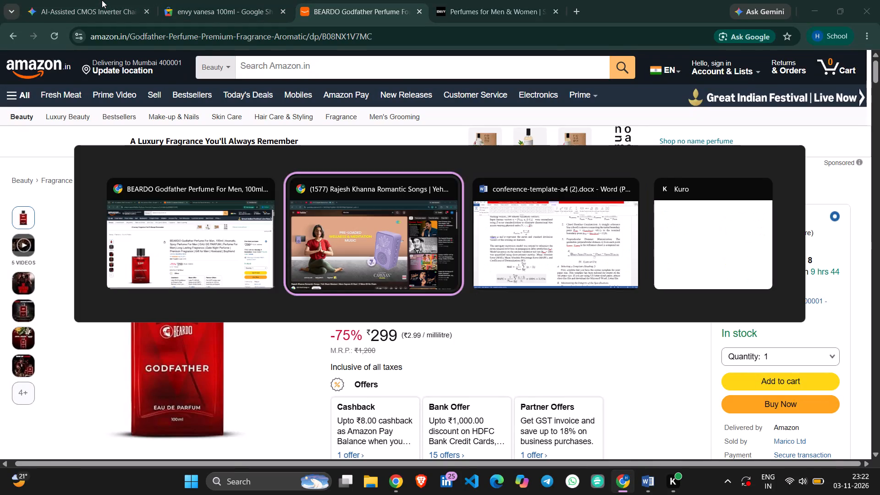
In the YouTube window, skip the Rajesh Khanna Romantic Songs video forward to just past 5:21.
{"action": "type", "text": "lll"}
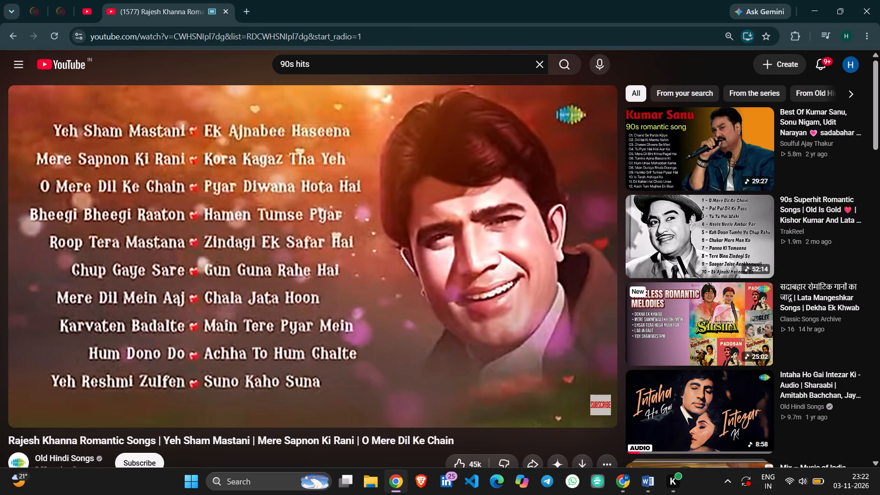
{"action": "left_click", "coordinate": [45, 396]}
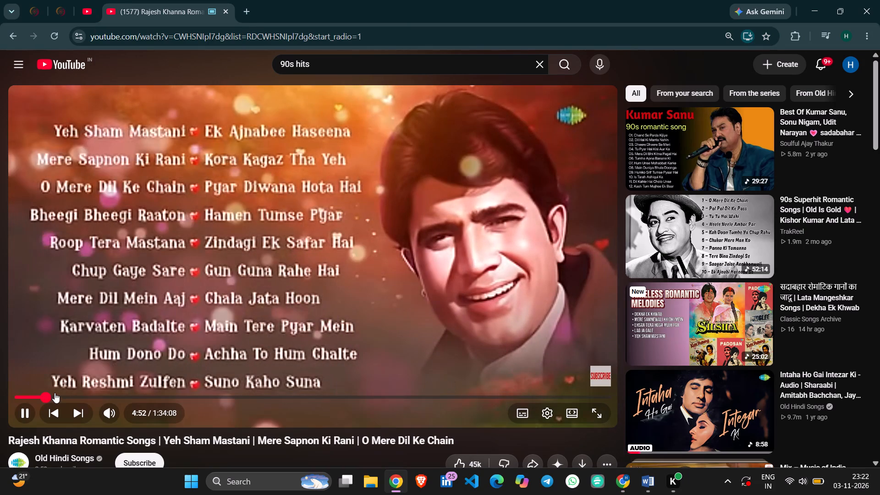
{"action": "key", "text": "Right"}
{"action": "key", "text": "Right"}
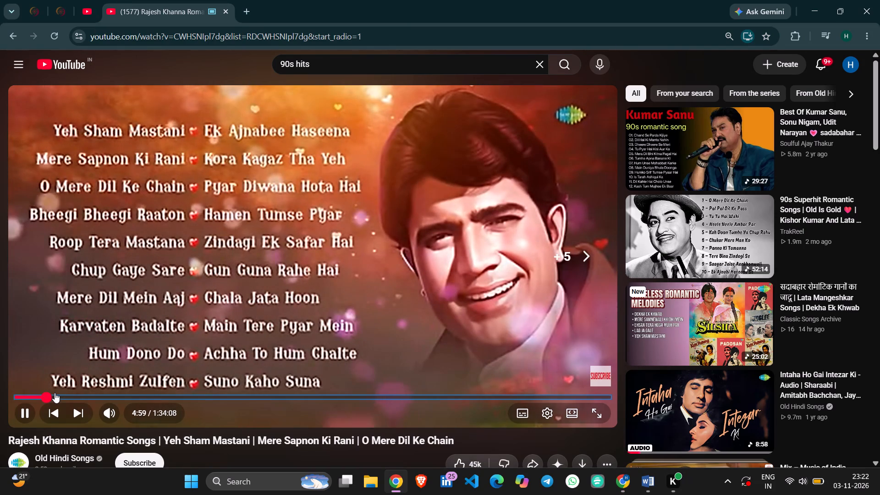
{"action": "key", "text": "Right"}
{"action": "key", "text": "Right"}
{"action": "key", "text": "Right"}
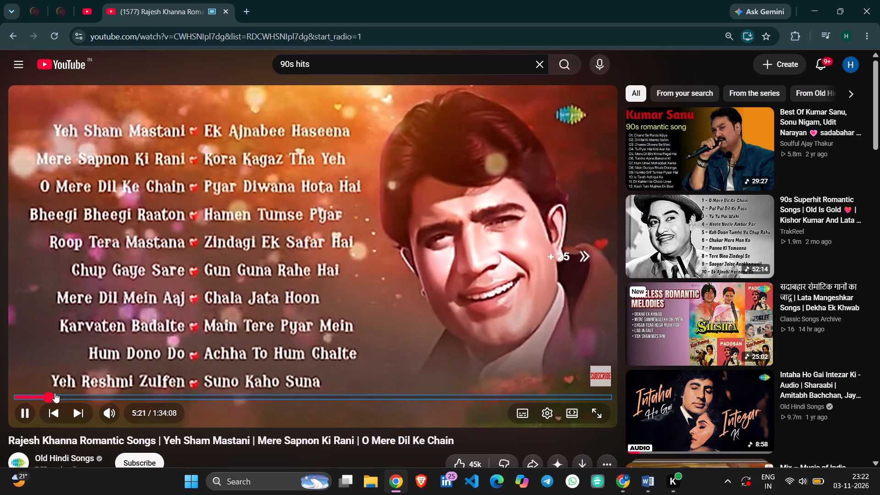
{"action": "key", "text": "Right"}
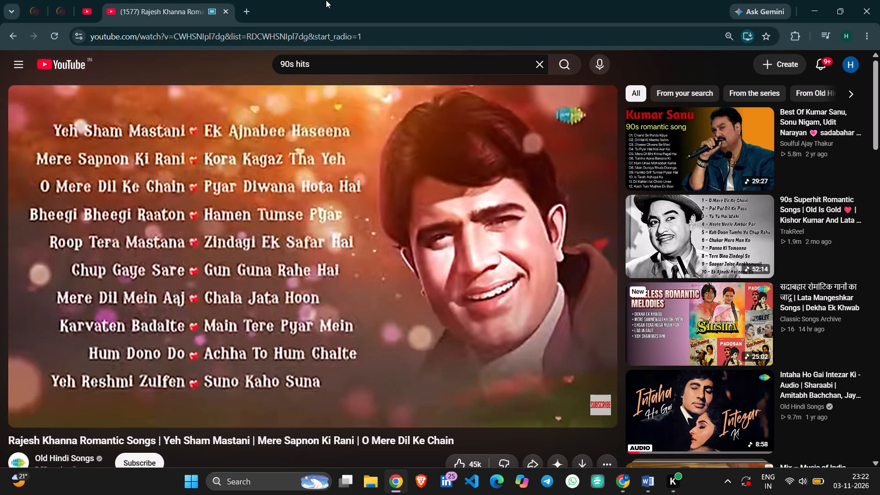
Pause the Rajesh Khanna Romantic Songs video at about 6:03.
{"action": "key", "text": "space"}
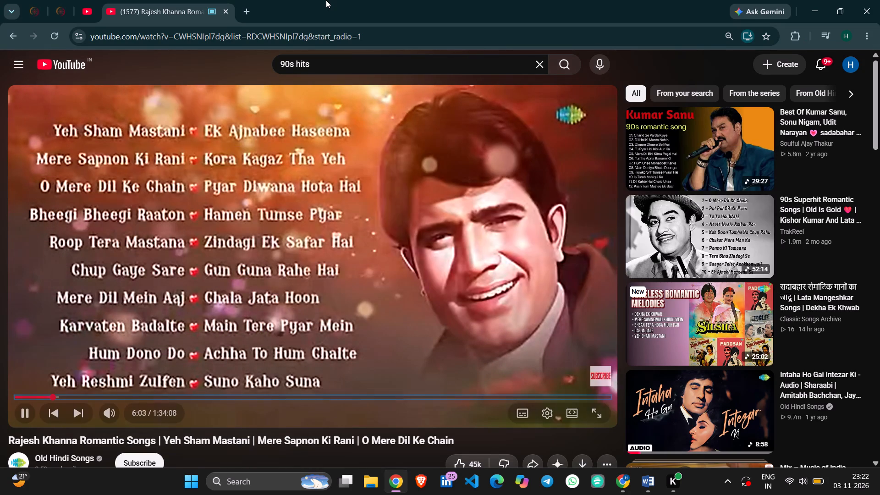
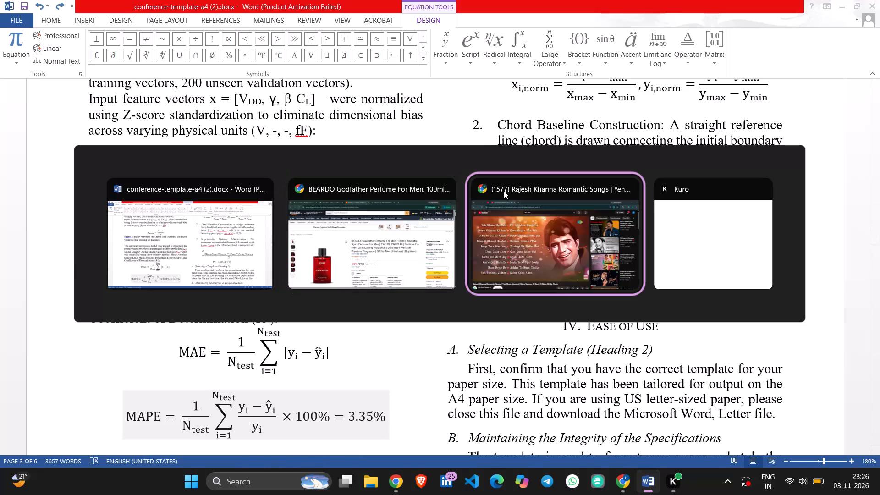
Resume the Rajesh Khanna Romantic Songs video on YouTube and skip it forward to about 10:00.
{"action": "key", "text": "space"}
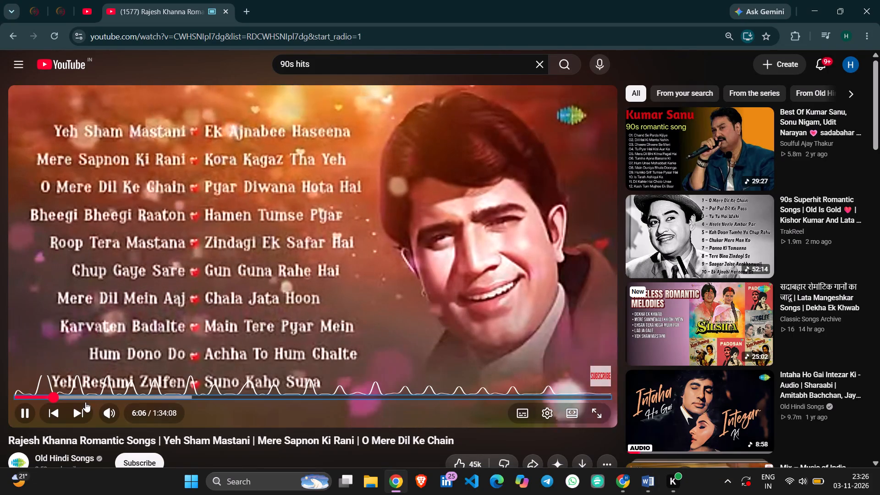
{"action": "left_click", "coordinate": [69, 397]}
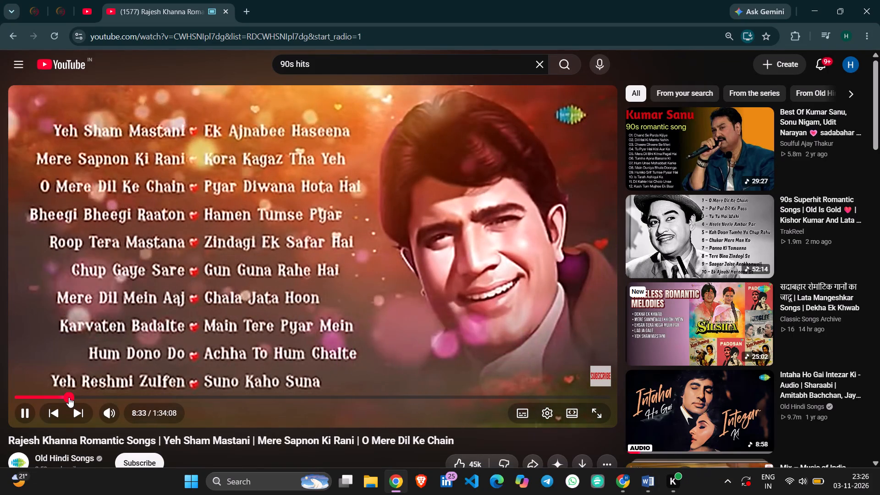
{"action": "left_click", "coordinate": [78, 398]}
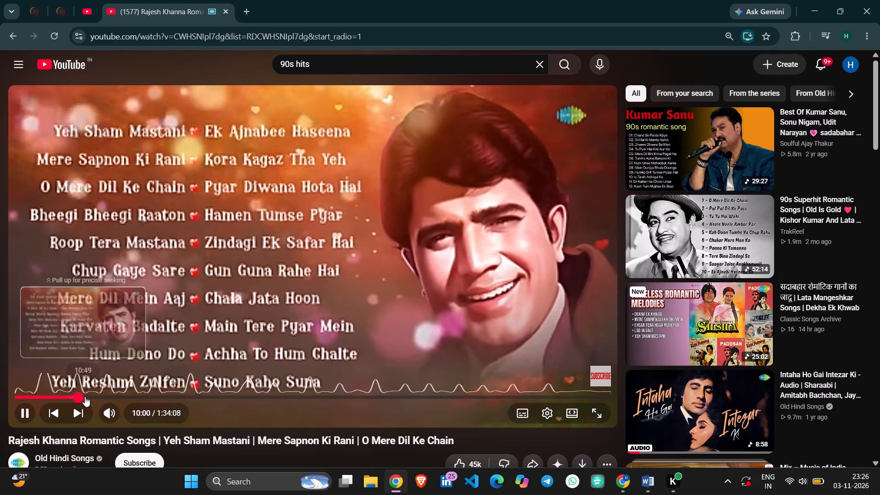
{"action": "left_click", "coordinate": [231, 414]}
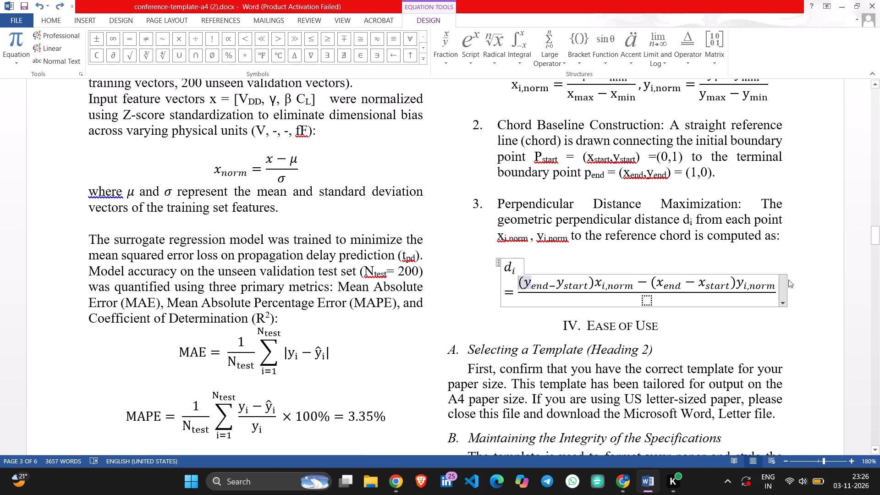
Switch to the conference paper in Word and place the cursor at the end of the d_i equation's numerator.
{"action": "left_click", "coordinate": [777, 285]}
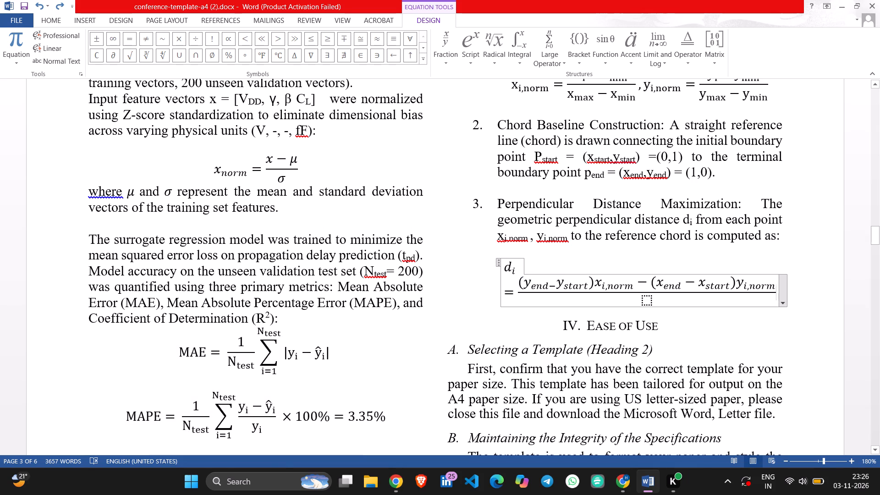
{"action": "key", "text": "Up"}
{"action": "left_click", "coordinate": [774, 286]}
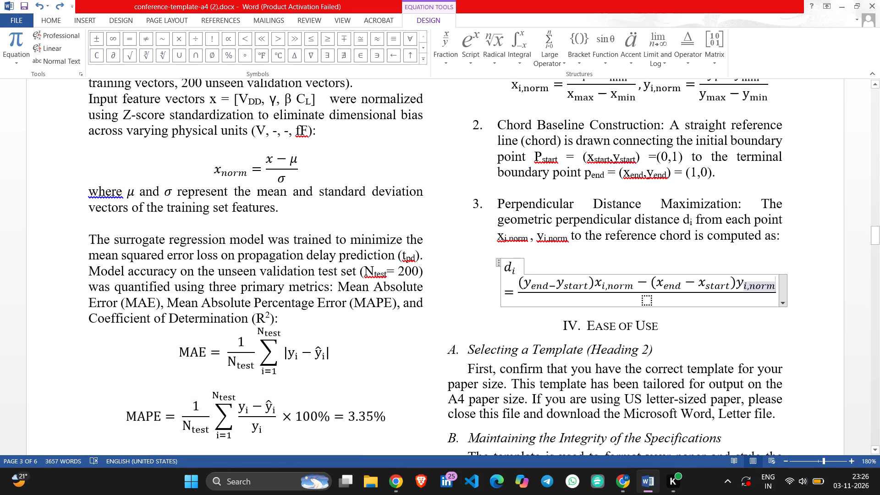
{"action": "key", "text": "Right"}
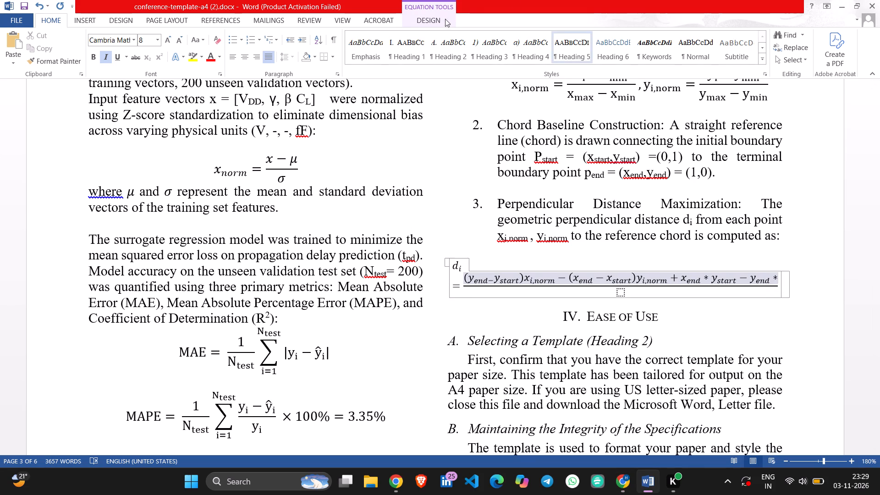
{"action": "left_click", "coordinate": [428, 22]}
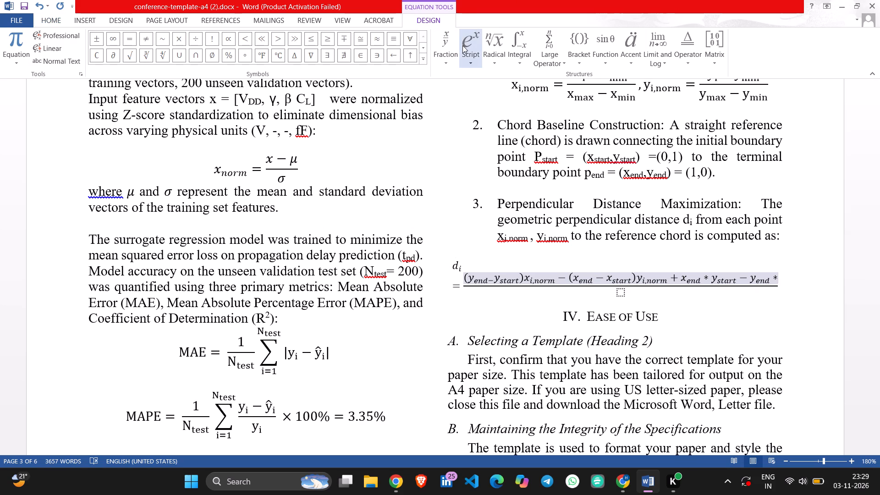
{"action": "left_click", "coordinate": [462, 45]}
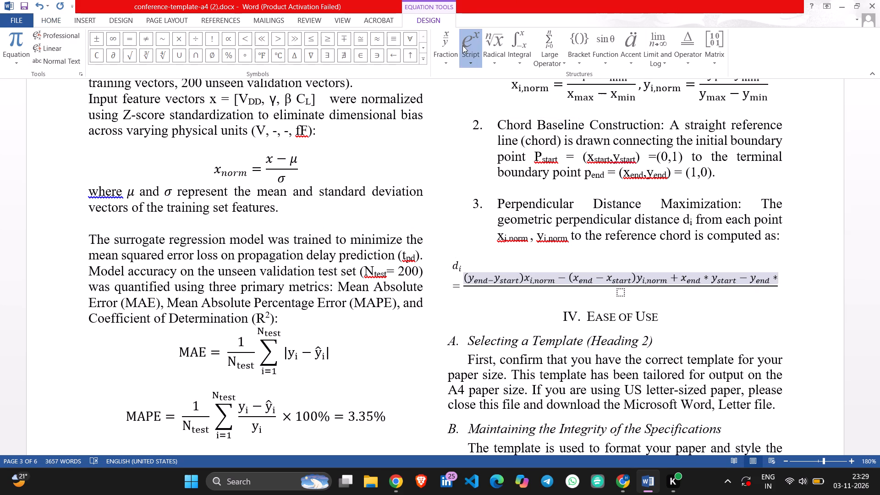
{"action": "left_click", "coordinate": [523, 121]}
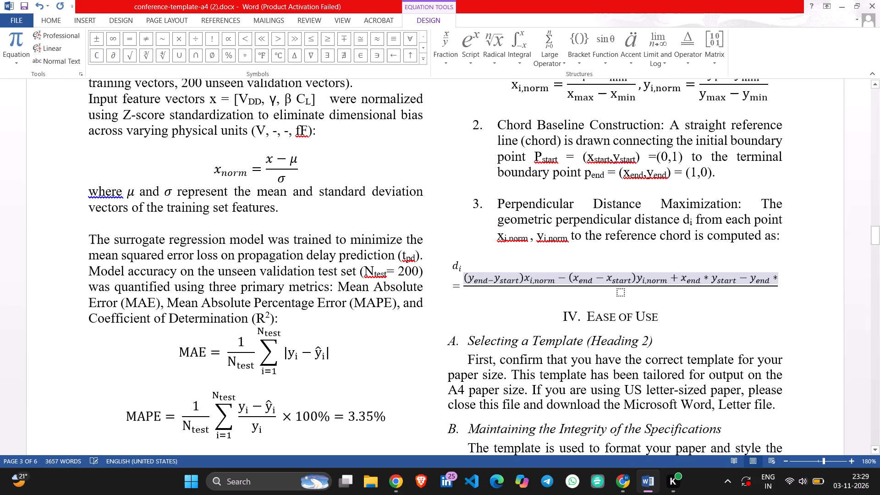
{"action": "key", "text": "Left"}
{"action": "key", "text": "Left"}
{"action": "key", "text": "x"}
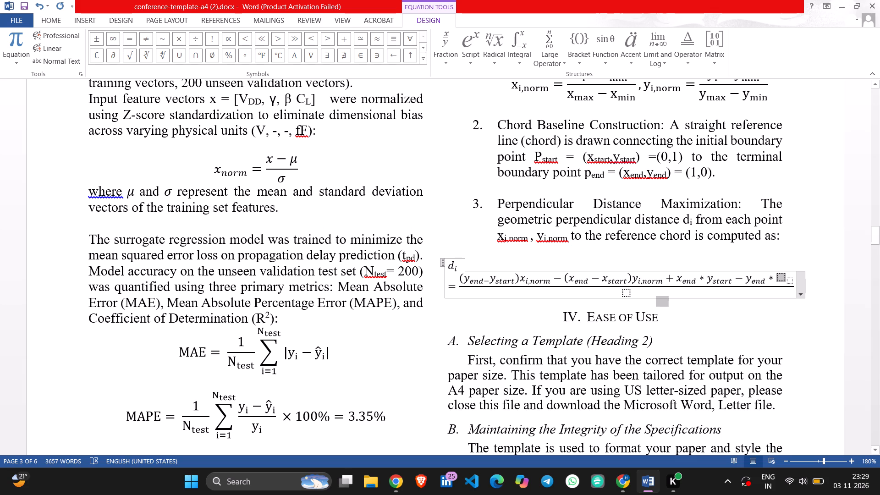
{"action": "key", "text": "Right"}
{"action": "key", "text": "s"}
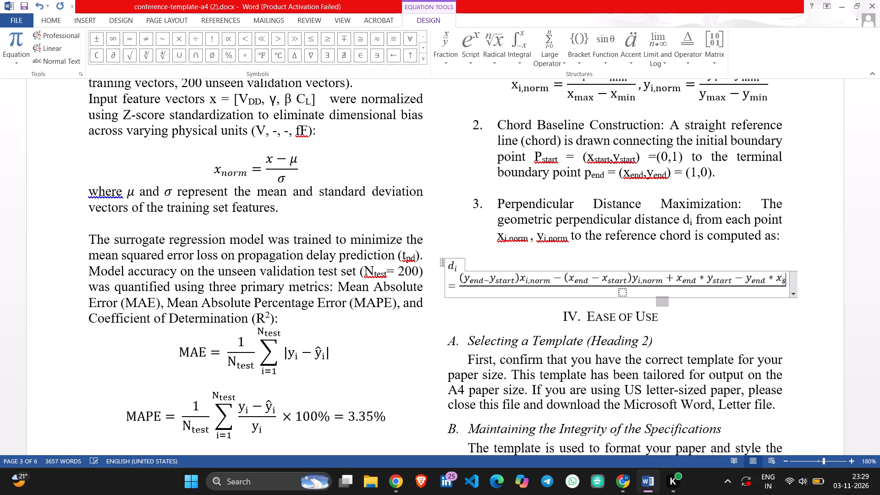
{"action": "type", "text": "tart"}
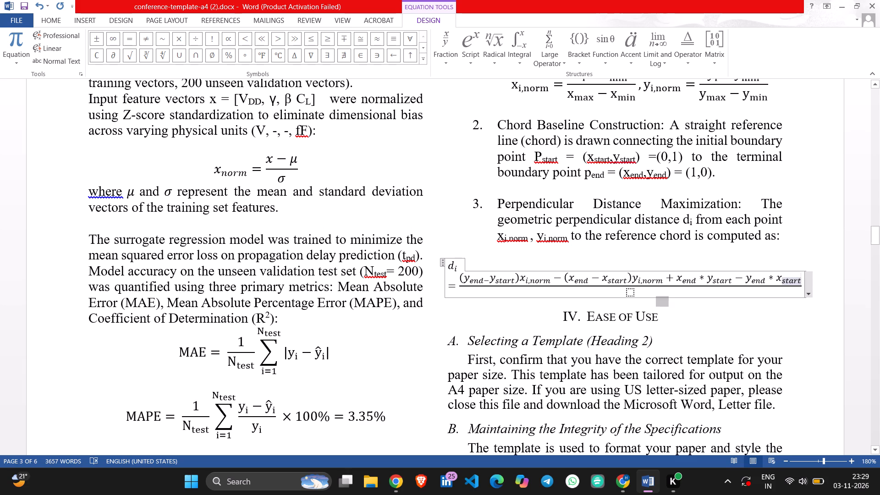
Set the font size of the whole d_i equation to 7 and centre its paragraph.
{"action": "left_click_drag", "start_coordinate": [446, 269], "coordinate": [649, 290]}
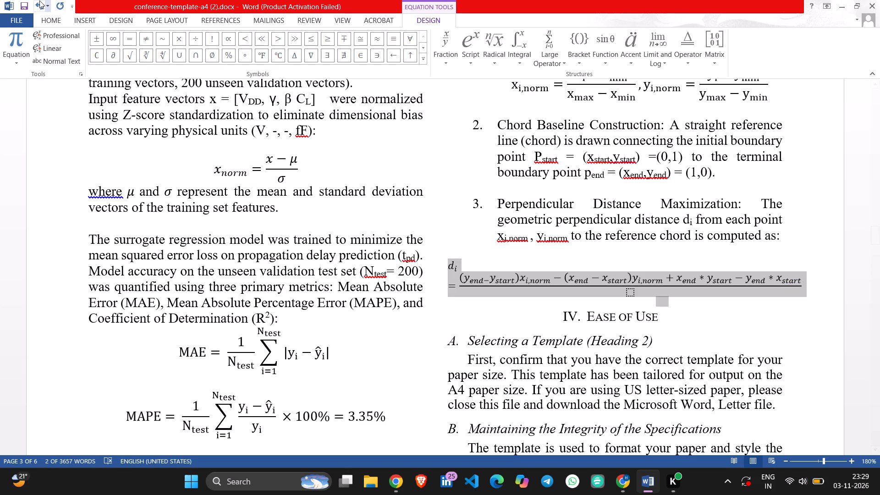
{"action": "left_click", "coordinate": [46, 22]}
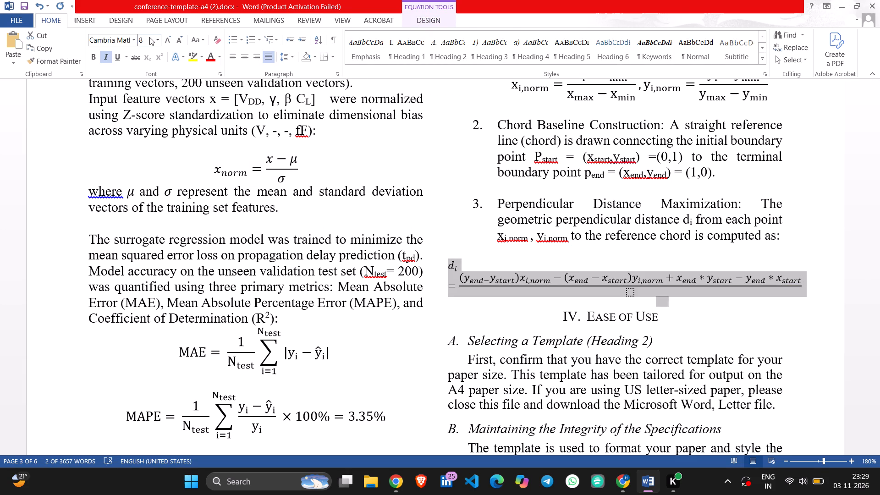
{"action": "left_click", "coordinate": [149, 37]}
{"action": "key", "text": "7"}
{"action": "key", "text": "Return"}
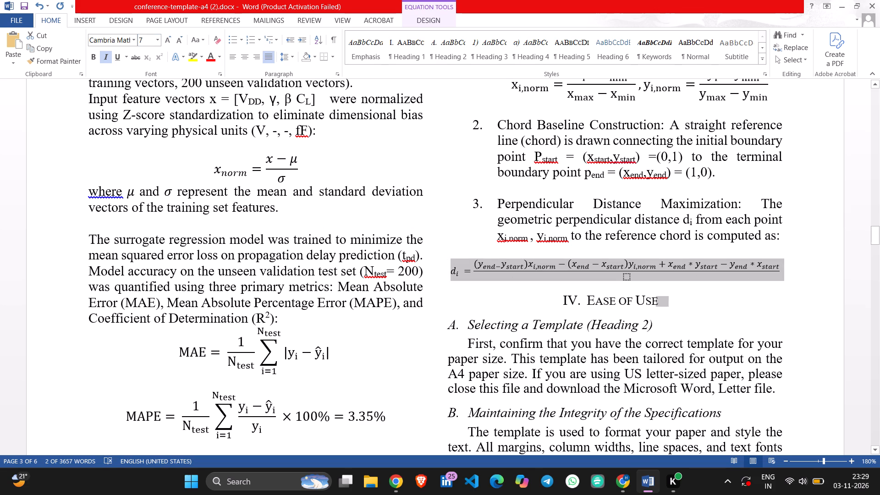
{"action": "left_click", "coordinate": [245, 53]}
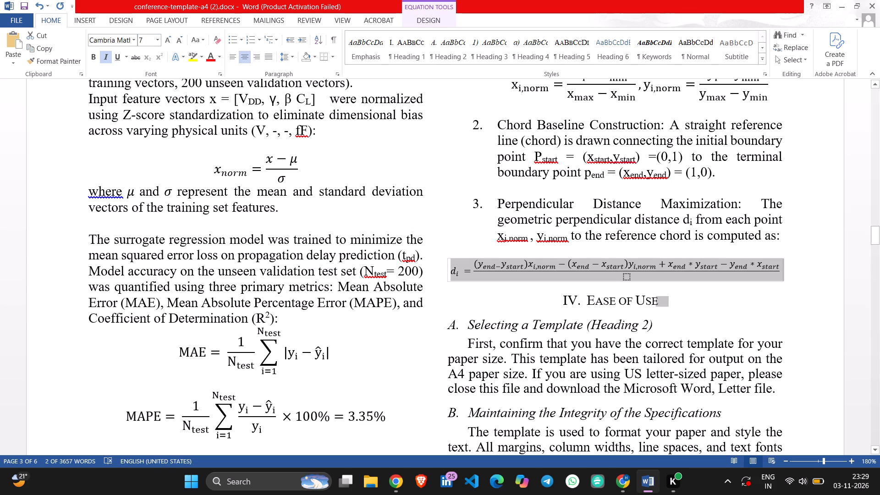
Insert a plain square root into the empty denominator of the d_i equation.
{"action": "left_click", "coordinate": [638, 277]}
{"action": "left_click", "coordinate": [631, 277]}
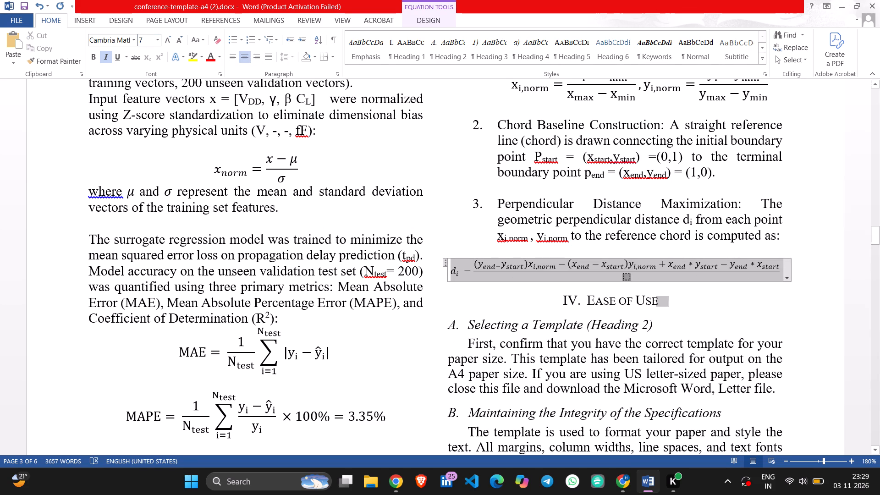
{"action": "left_click", "coordinate": [631, 277]}
{"action": "left_click", "coordinate": [727, 297]}
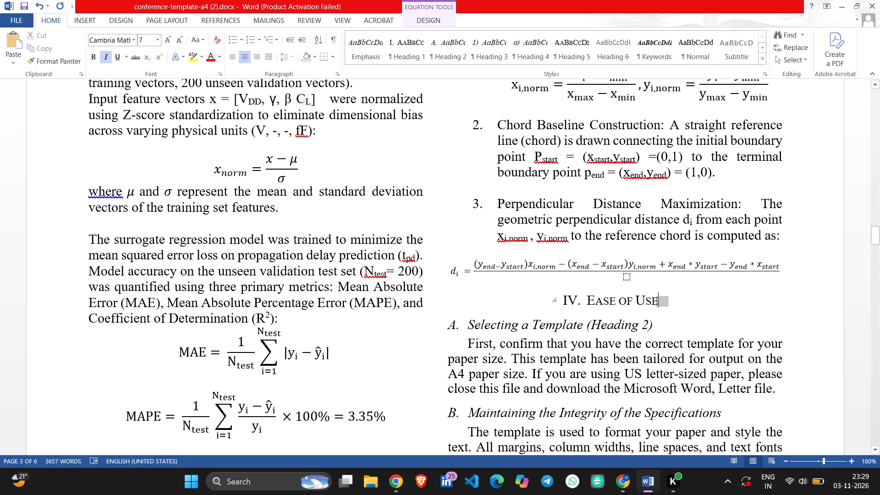
{"action": "left_click", "coordinate": [626, 276]}
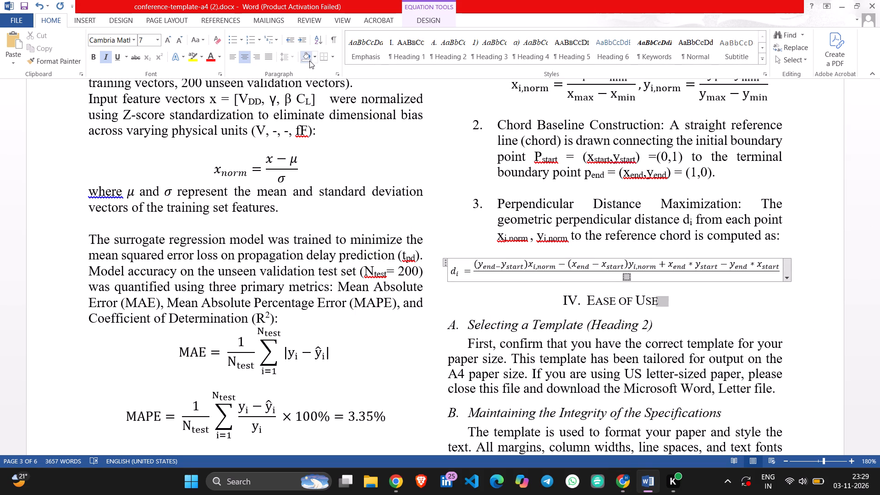
{"action": "left_click", "coordinate": [432, 18]}
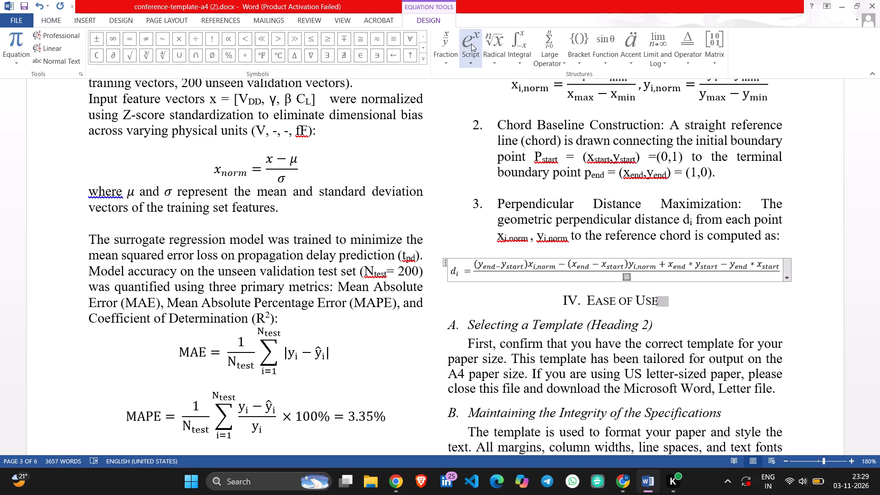
{"action": "left_click", "coordinate": [502, 62]}
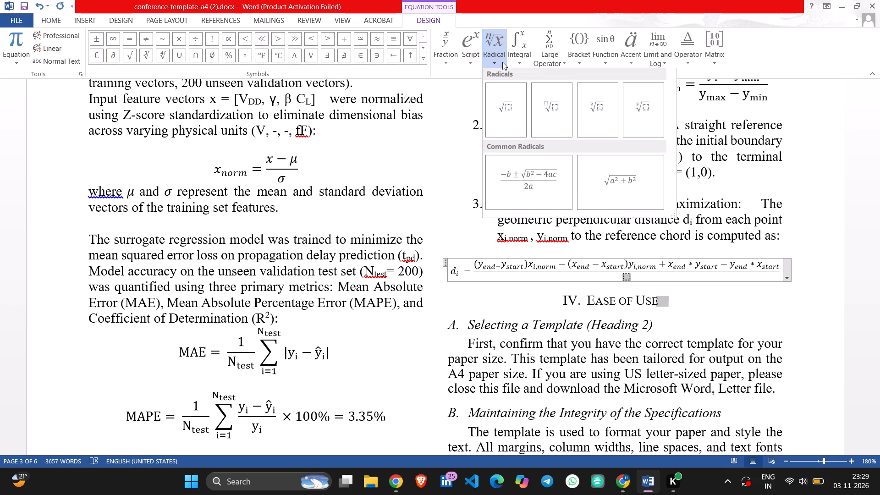
{"action": "left_click", "coordinate": [507, 113]}
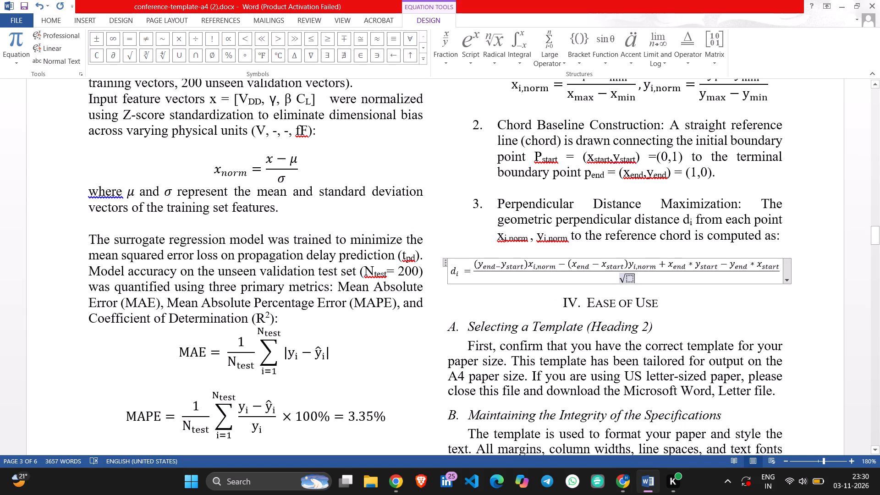
Enter y with the subscript end under the square root, followed by a minus sign outside the subscript.
{"action": "key", "text": "Left"}
{"action": "left_click", "coordinate": [630, 281]}
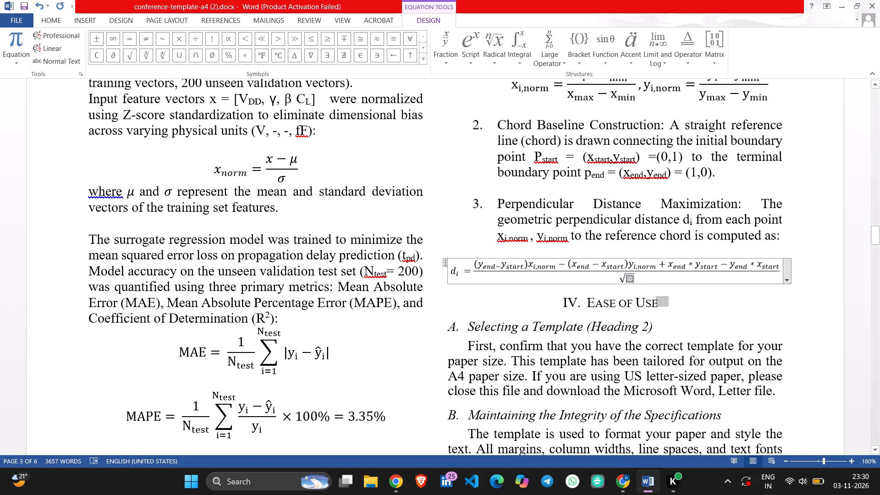
{"action": "left_click", "coordinate": [468, 45]}
{"action": "left_click", "coordinate": [521, 129]}
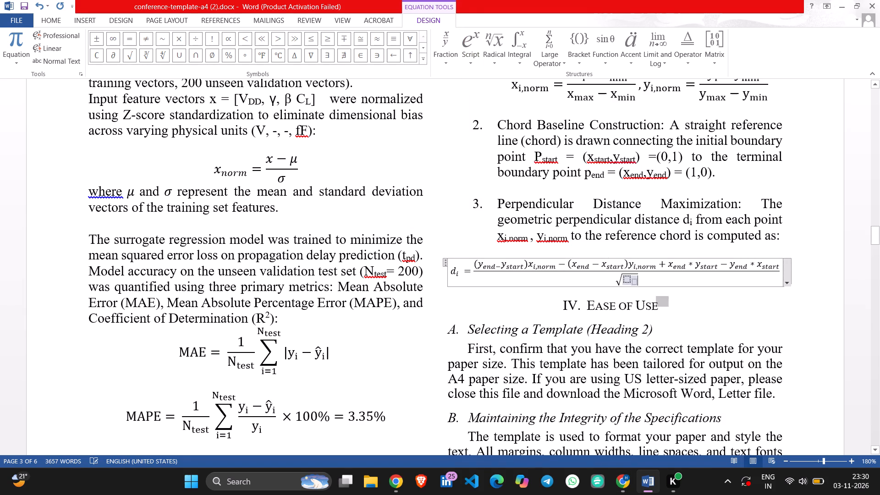
{"action": "key", "text": "Left"}
{"action": "key", "text": "Left"}
{"action": "key", "text": "t"}
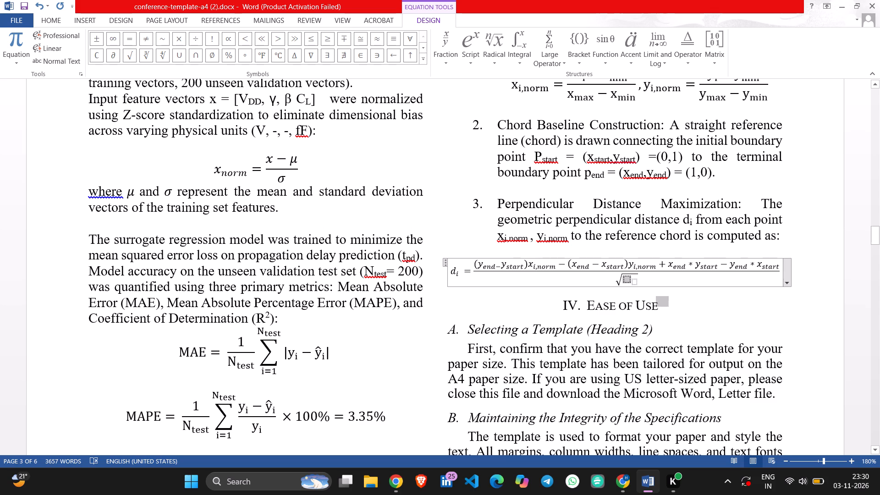
{"action": "key", "text": "BackSpace"}
{"action": "key", "text": "y"}
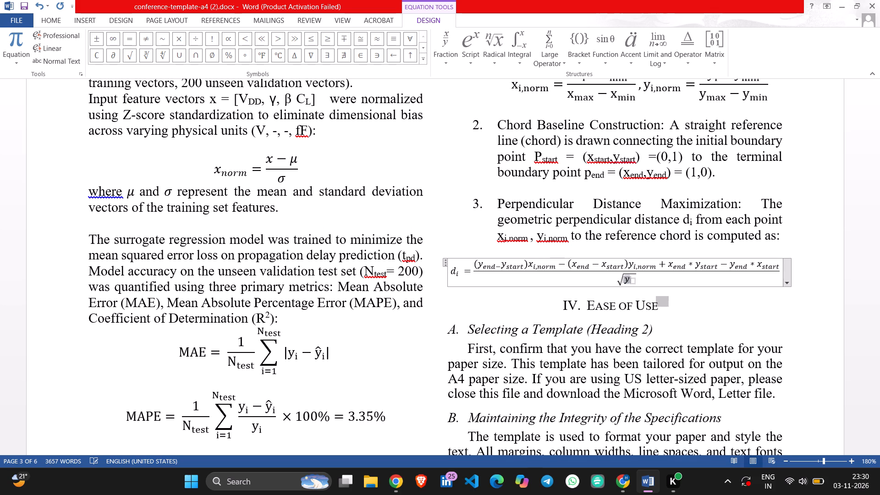
{"action": "key", "text": "Right"}
{"action": "type", "text": "end"}
{"action": "key", "text": "Right"}
{"action": "key", "text": "minus"}
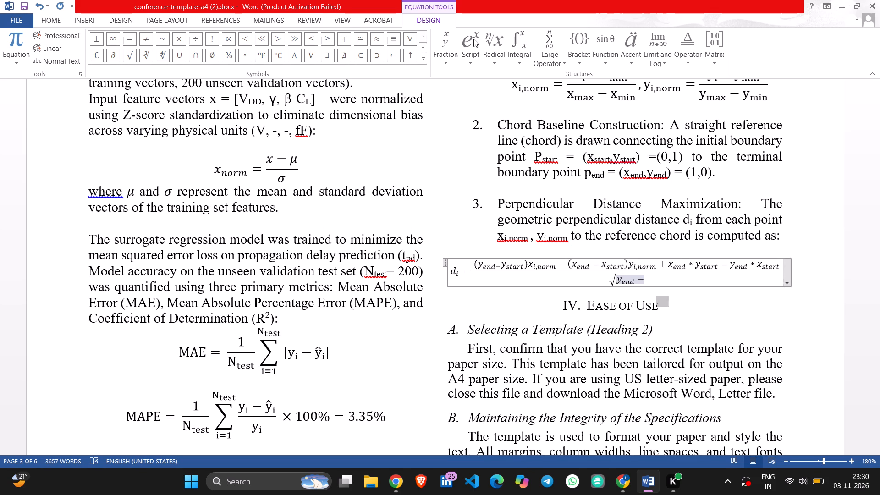
Append y with a subscript, entered as sart, after the minus sign under the square root.
{"action": "left_click", "coordinate": [470, 38]}
{"action": "left_click", "coordinate": [529, 106]}
{"action": "key", "text": "Left"}
{"action": "key", "text": "Left"}
{"action": "key", "text": "y"}
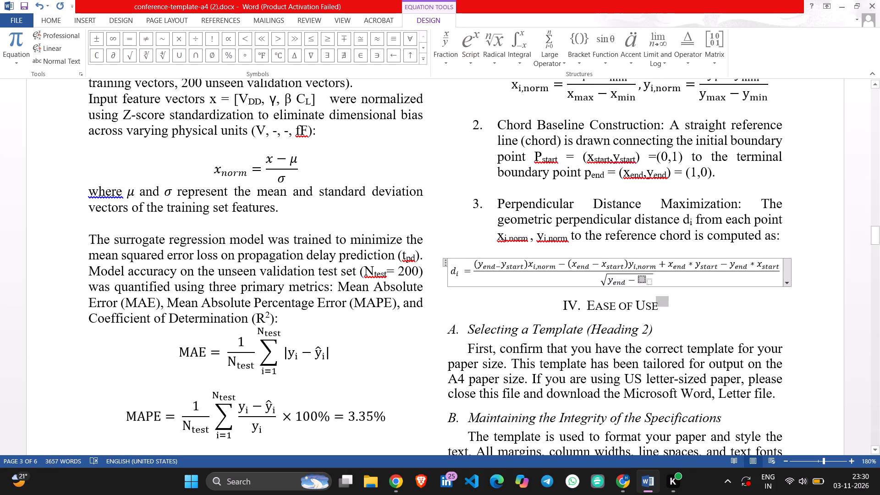
{"action": "key", "text": "Right"}
{"action": "type", "text": "sart"}
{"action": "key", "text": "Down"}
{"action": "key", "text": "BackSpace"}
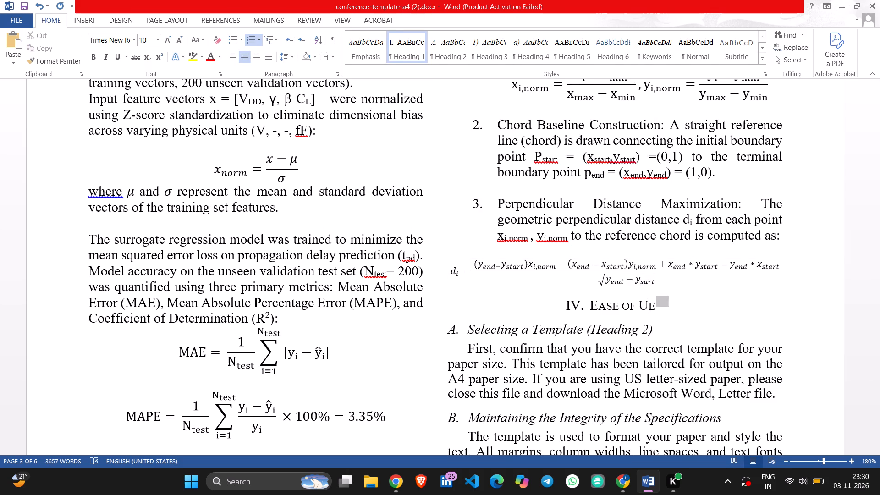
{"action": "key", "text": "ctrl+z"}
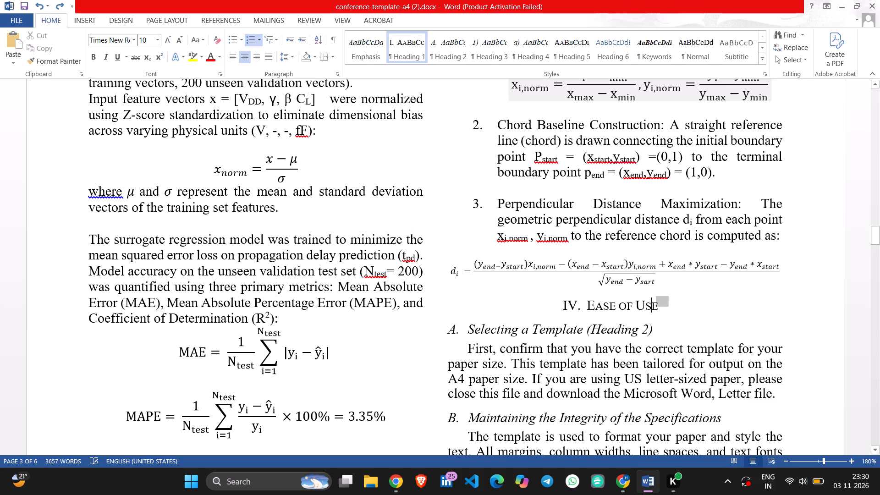
Insert the missing t in the subscript sart under the square root so it reads start.
{"action": "left_click", "coordinate": [645, 283]}
{"action": "key", "text": "Left"}
{"action": "key", "text": "t"}
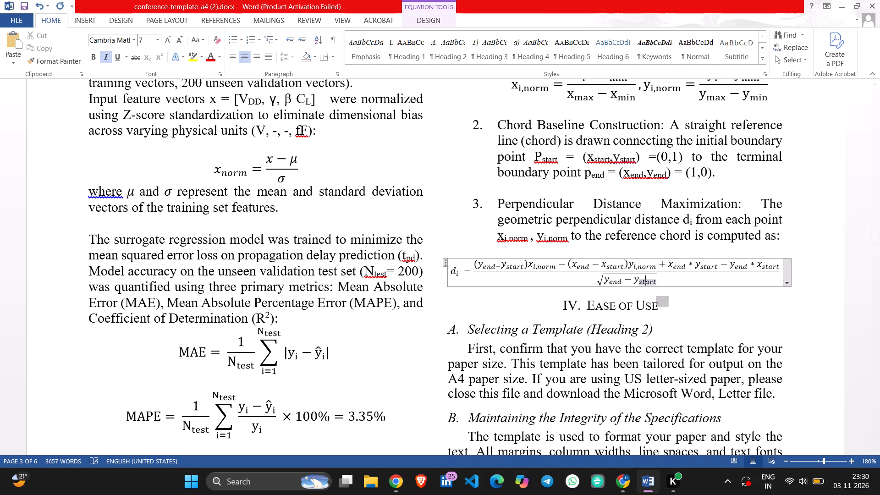
{"action": "key", "text": "Right"}
{"action": "key", "text": "Right"}
{"action": "key", "text": "Right"}
Insert an opening parenthesis before y with the subscript end under the square root.
{"action": "key", "text": "Left"}
{"action": "key", "text": "Left"}
{"action": "key", "text": "Left"}
{"action": "key", "text": "Left"}
{"action": "key", "text": "Left"}
{"action": "key", "text": "Left"}
{"action": "key", "text": "Left"}
{"action": "key", "text": "Left"}
{"action": "key", "text": "Left"}
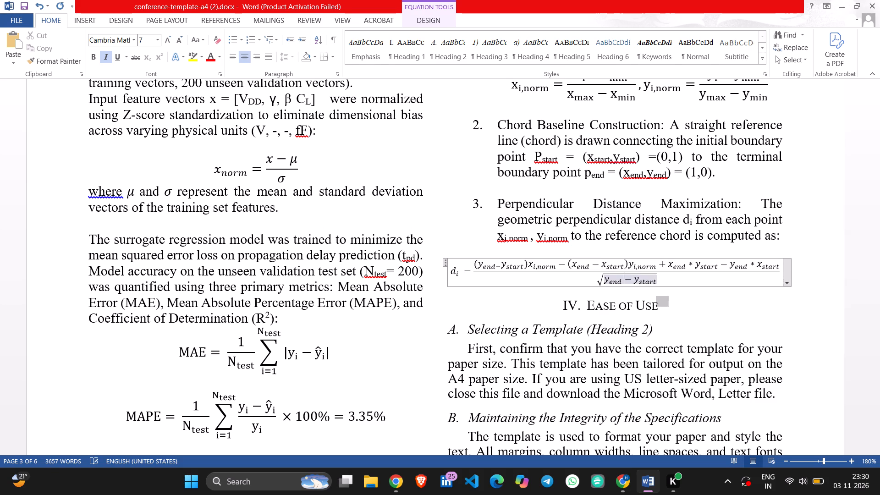
{"action": "key", "text": "Left"}
{"action": "key", "text": "Left"}
{"action": "key", "text": "Left"}
{"action": "key", "text": "Left"}
{"action": "key", "text": "Left"}
{"action": "key", "text": "Left"}
{"action": "key", "text": "shift+parenleft"}
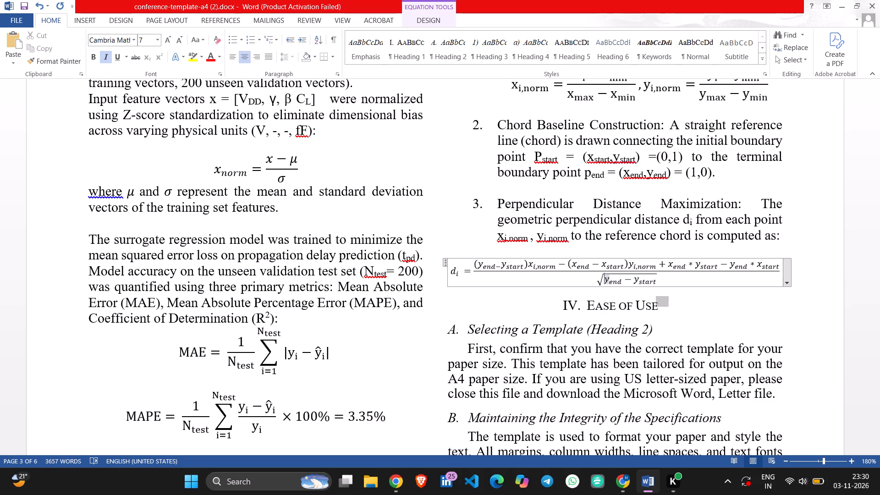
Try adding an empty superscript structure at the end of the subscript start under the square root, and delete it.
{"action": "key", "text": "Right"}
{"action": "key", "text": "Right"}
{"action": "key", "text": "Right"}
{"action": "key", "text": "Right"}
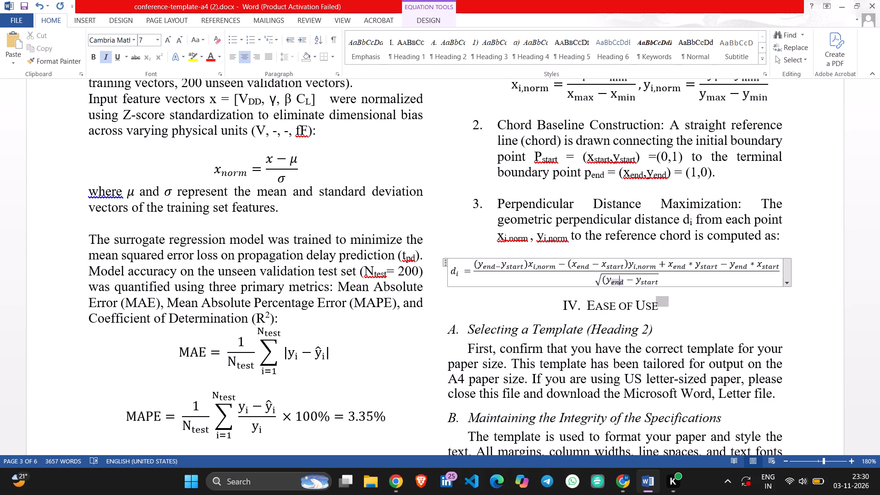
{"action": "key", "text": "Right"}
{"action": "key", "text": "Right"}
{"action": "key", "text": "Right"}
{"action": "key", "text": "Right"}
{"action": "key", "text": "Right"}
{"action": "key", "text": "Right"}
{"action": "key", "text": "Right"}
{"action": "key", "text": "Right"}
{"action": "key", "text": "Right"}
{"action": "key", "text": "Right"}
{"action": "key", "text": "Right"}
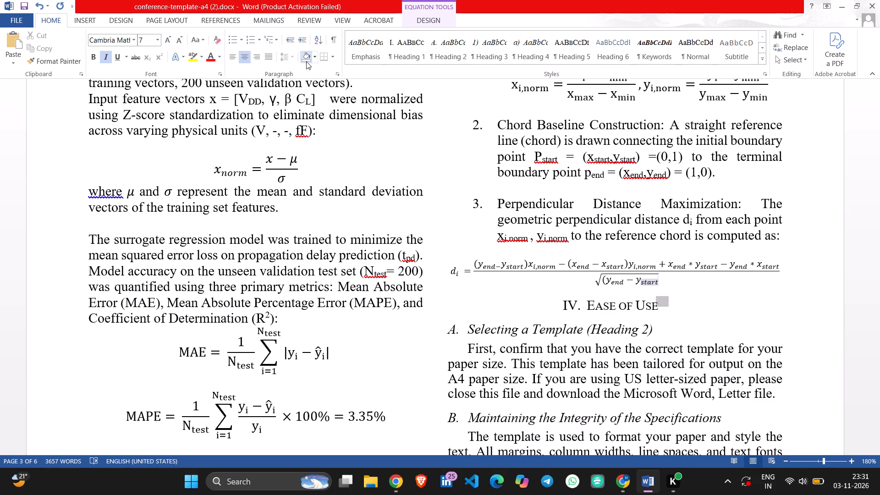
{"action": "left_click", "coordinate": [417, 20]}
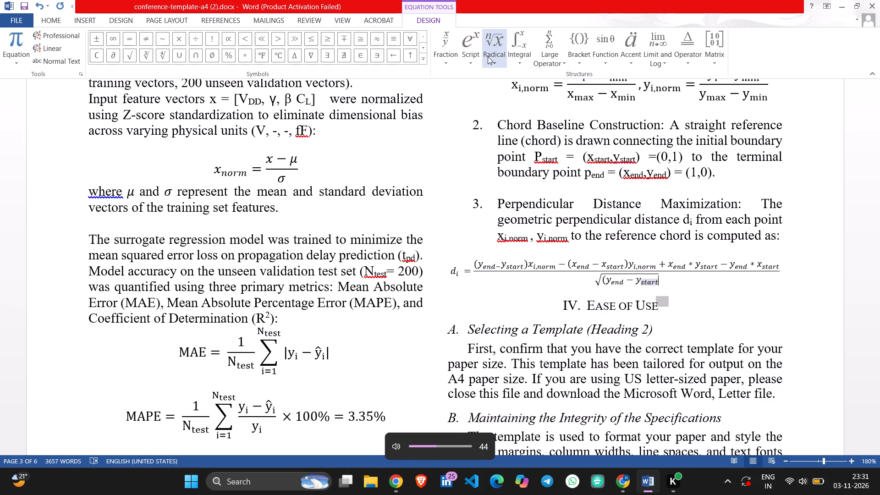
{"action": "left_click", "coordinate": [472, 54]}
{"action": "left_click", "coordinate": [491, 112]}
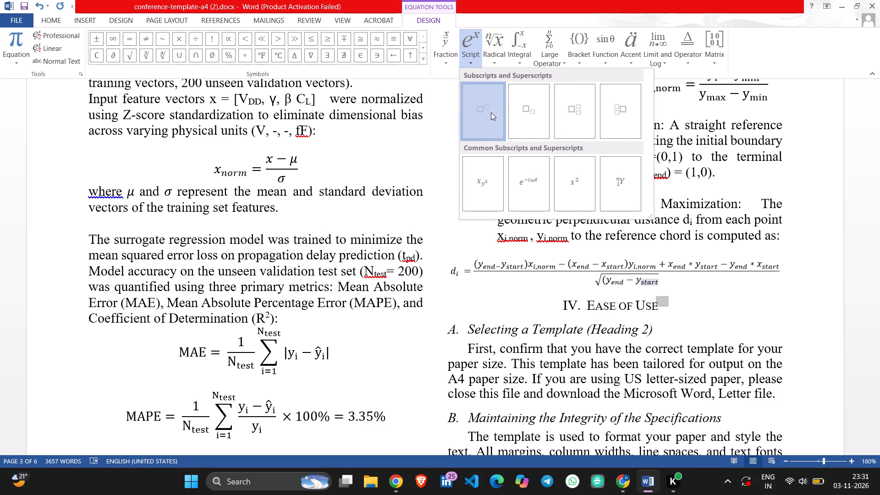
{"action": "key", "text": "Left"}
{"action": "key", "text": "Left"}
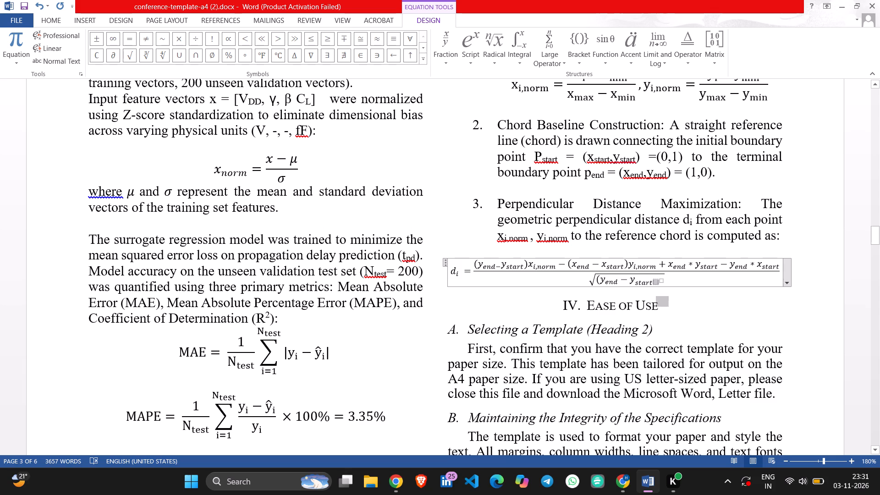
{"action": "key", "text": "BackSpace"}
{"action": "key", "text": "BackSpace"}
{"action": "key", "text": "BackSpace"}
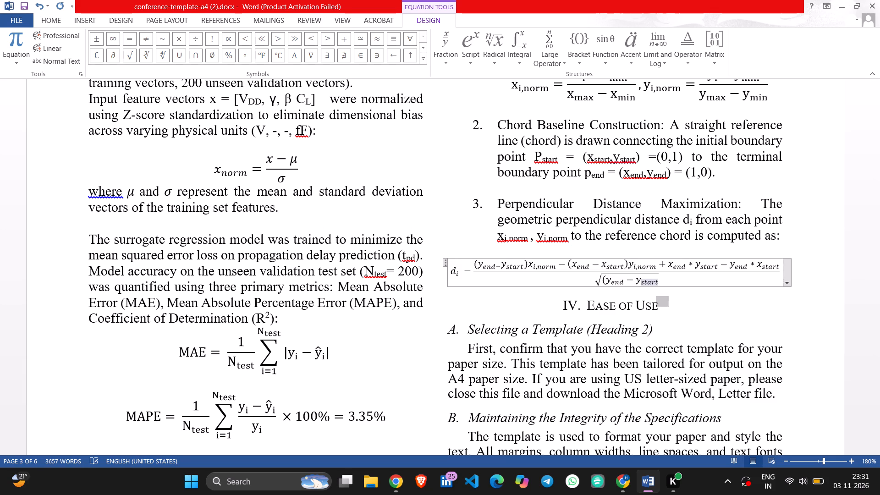
Append a superscript structure outside the last y subscript under the square root, with a closing parenthesis as base and 2 as exponent.
{"action": "key", "text": "Right"}
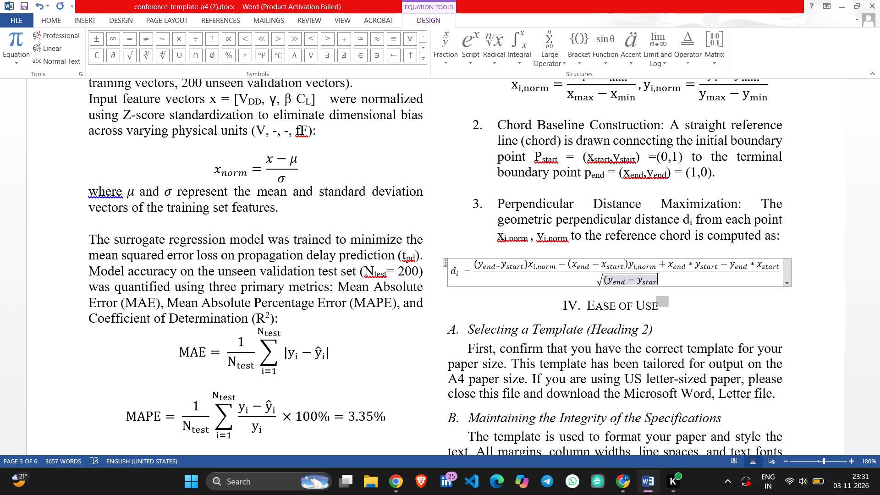
{"action": "left_click", "coordinate": [469, 45]}
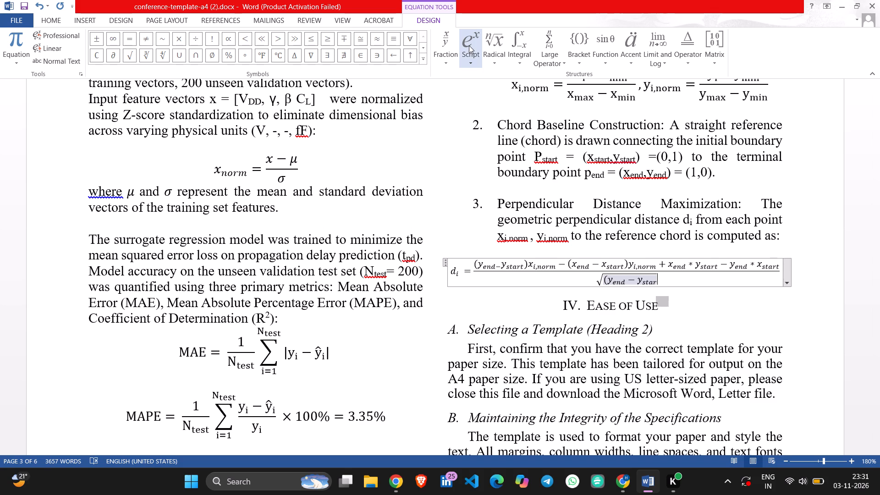
{"action": "left_click", "coordinate": [484, 93]}
{"action": "key", "text": "Left"}
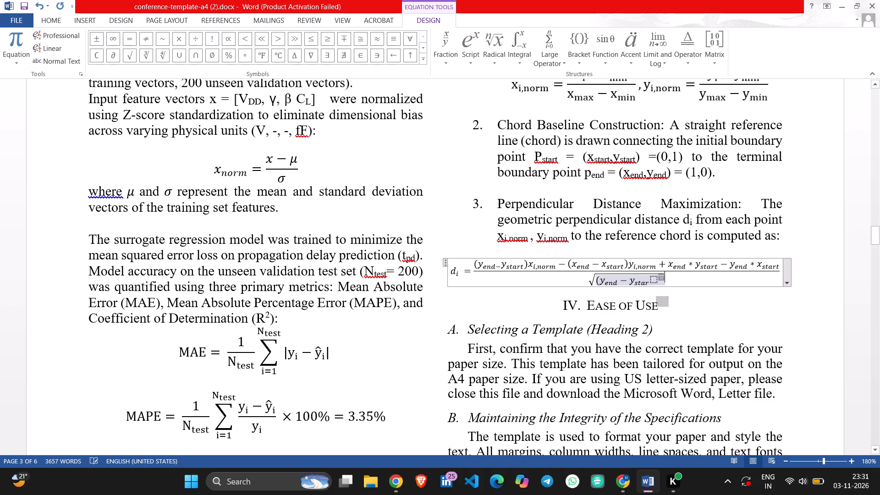
{"action": "key", "text": "Left"}
{"action": "key", "text": "shift+parenright"}
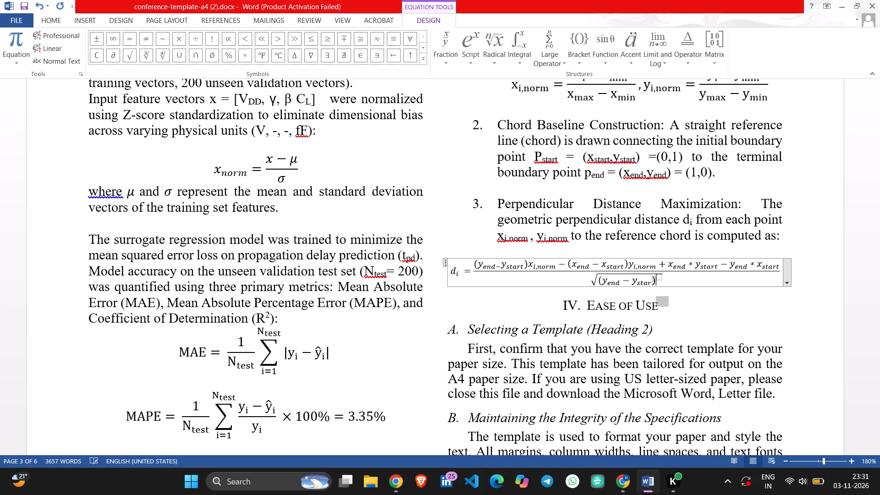
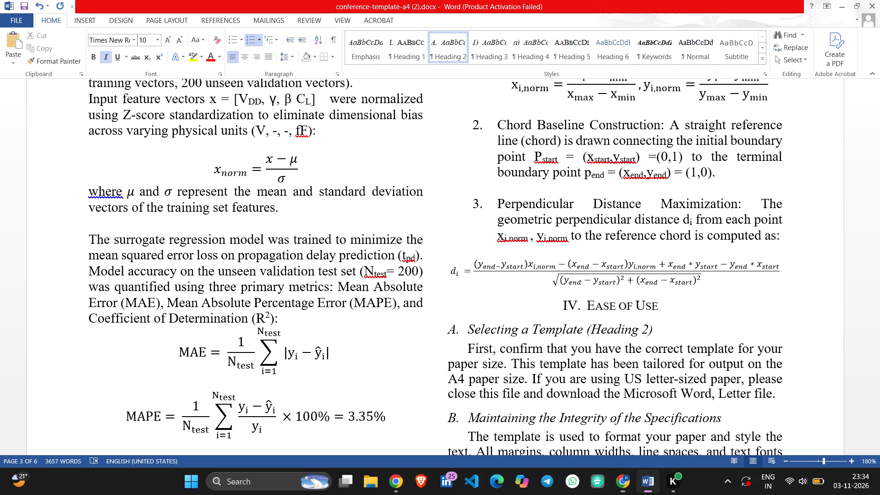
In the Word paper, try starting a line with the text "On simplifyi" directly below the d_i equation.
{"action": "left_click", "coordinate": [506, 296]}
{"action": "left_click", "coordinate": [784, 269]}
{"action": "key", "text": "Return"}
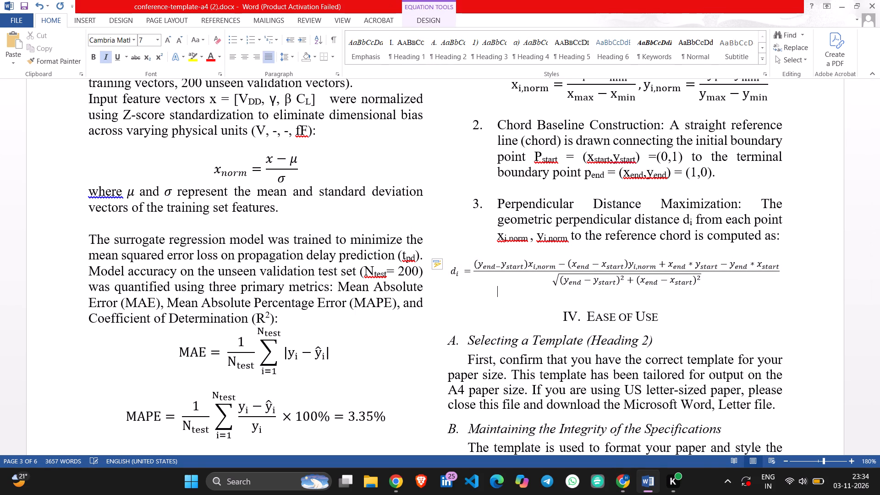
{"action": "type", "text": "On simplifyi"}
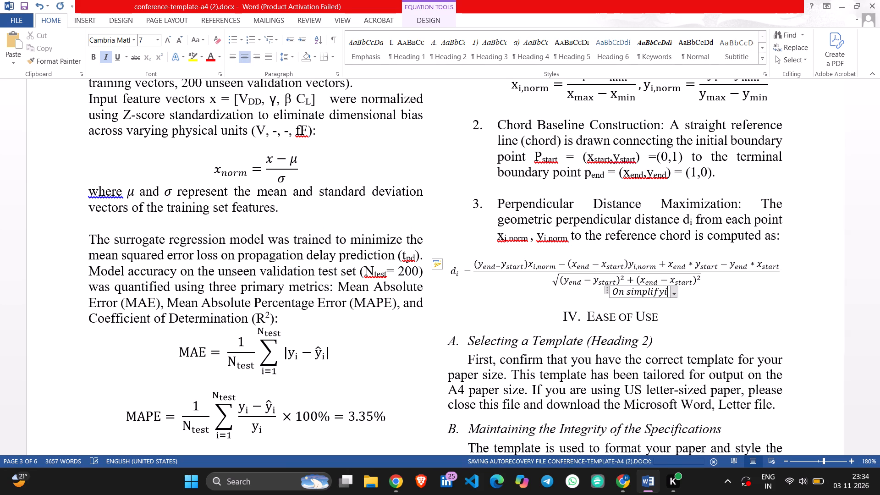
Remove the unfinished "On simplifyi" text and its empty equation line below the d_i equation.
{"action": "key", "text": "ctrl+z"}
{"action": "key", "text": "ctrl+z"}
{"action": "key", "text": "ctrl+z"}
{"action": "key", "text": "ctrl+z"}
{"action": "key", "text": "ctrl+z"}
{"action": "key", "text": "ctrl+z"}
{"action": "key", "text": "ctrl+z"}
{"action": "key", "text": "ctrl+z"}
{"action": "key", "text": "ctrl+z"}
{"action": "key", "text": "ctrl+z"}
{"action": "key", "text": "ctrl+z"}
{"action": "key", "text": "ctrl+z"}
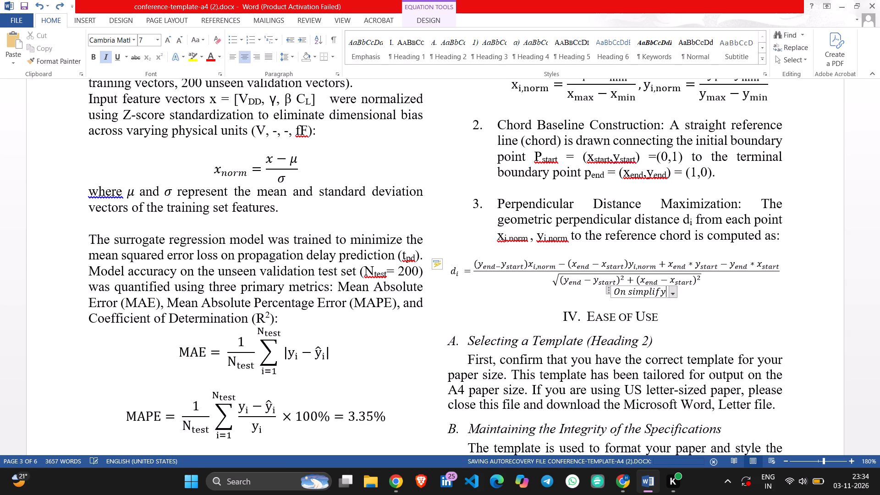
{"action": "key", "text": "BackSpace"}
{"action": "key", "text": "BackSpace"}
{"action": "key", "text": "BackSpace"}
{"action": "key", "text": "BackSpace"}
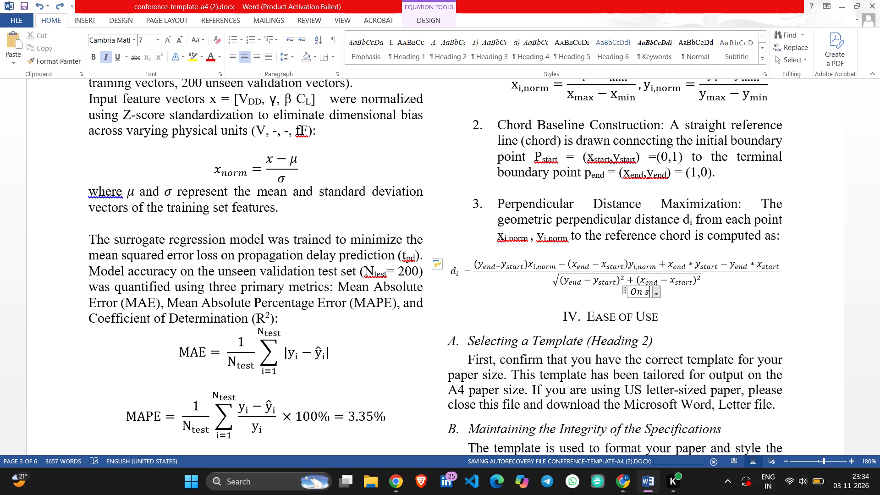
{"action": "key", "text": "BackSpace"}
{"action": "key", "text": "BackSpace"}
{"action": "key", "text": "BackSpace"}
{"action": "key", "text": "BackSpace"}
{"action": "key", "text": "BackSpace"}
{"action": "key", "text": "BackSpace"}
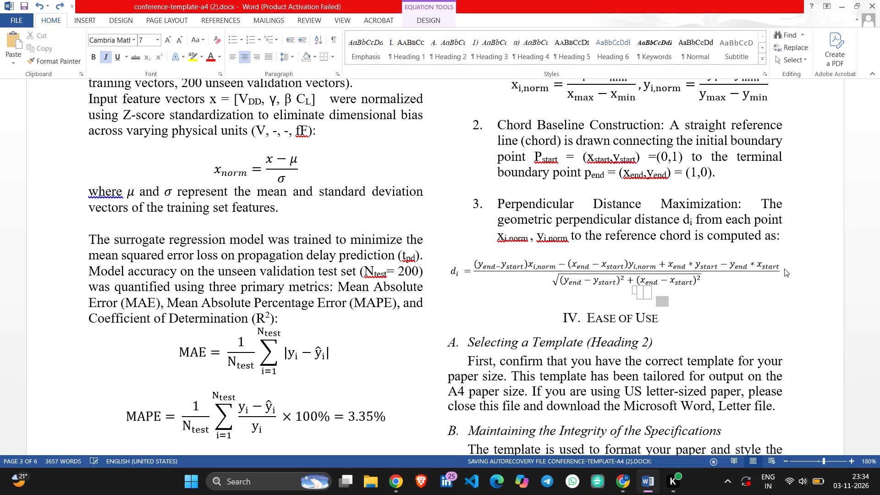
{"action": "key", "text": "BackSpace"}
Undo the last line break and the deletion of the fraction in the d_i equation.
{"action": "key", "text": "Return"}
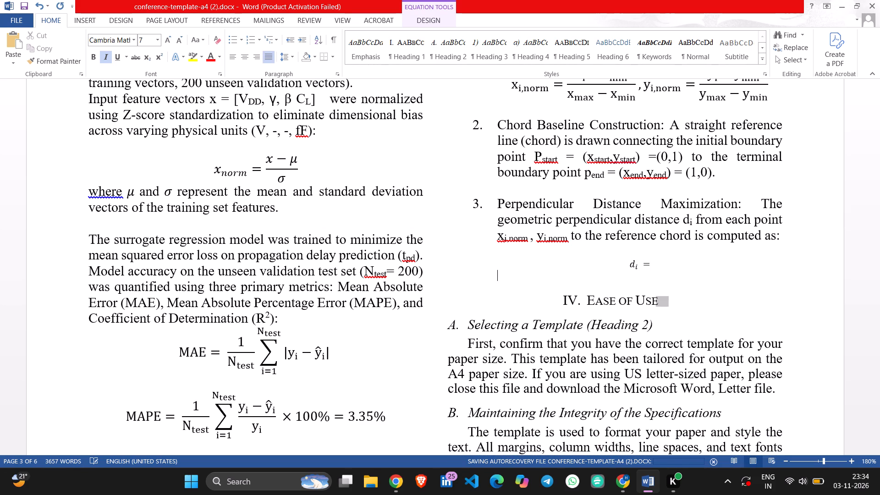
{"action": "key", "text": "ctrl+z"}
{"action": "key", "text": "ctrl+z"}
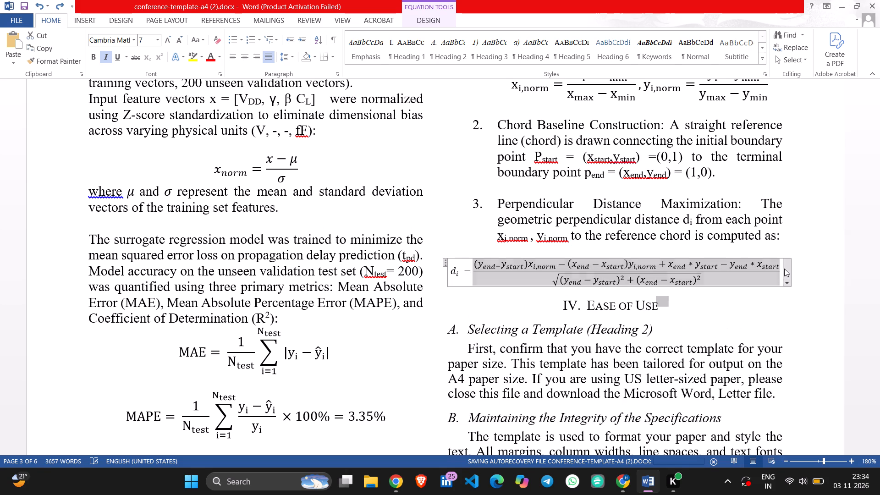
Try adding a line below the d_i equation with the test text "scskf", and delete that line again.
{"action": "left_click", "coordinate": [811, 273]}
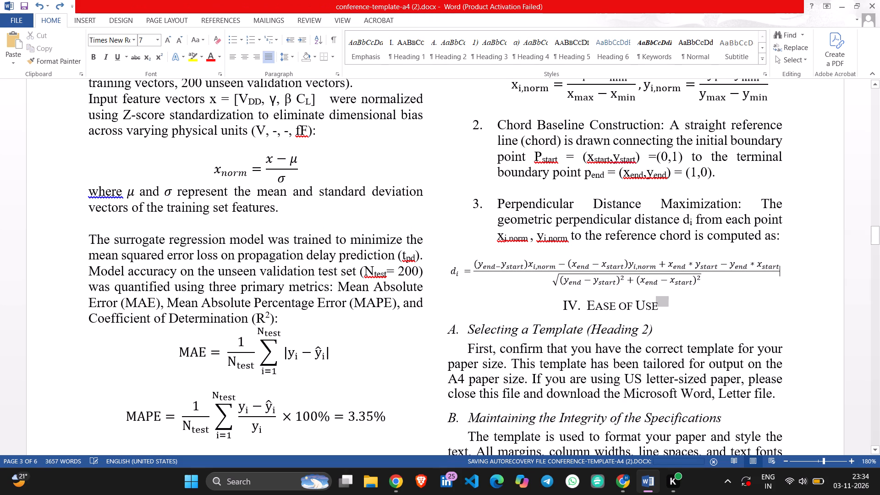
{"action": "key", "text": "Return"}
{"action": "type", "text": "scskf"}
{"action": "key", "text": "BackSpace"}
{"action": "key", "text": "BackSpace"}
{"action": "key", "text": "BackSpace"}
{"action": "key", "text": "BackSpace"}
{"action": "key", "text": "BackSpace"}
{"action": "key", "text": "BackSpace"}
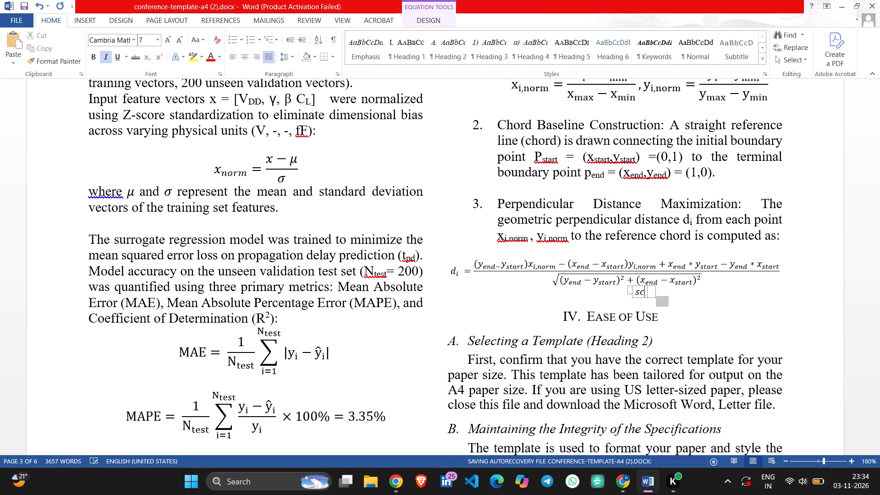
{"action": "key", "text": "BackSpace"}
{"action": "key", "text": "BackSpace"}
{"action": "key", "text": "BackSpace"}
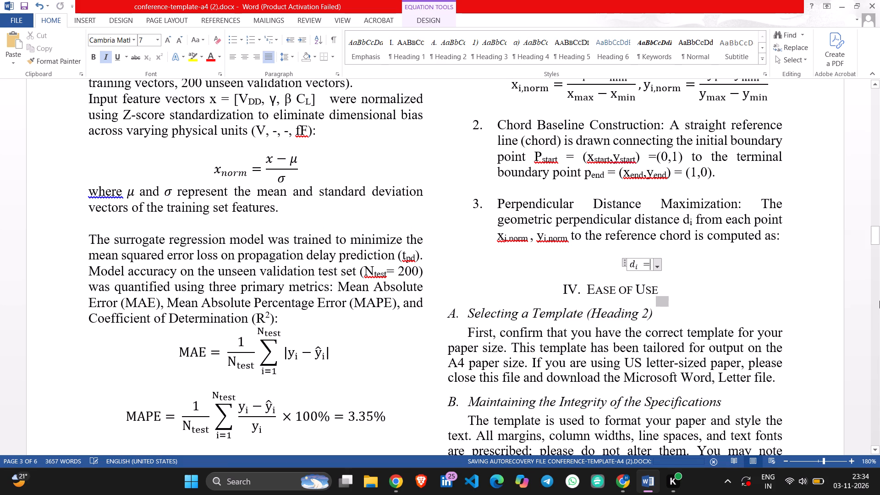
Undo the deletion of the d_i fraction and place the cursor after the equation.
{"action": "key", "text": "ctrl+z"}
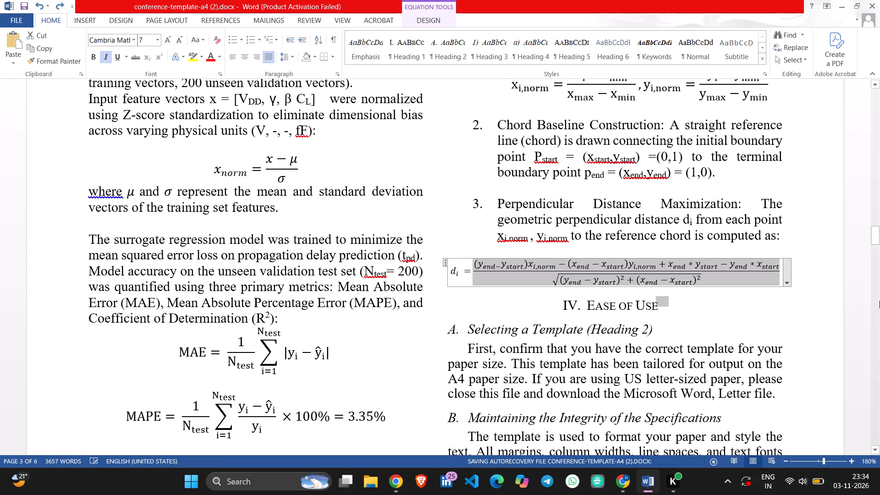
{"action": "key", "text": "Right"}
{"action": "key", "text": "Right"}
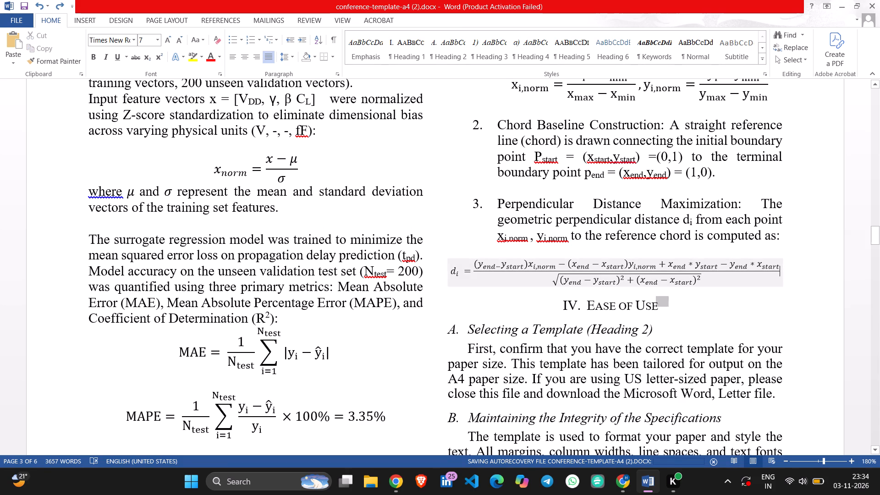
Insert one blank, unnumbered line between the d_i equation and the Ease of Use heading, deleting the surplus numbered line.
{"action": "left_click", "coordinate": [728, 335]}
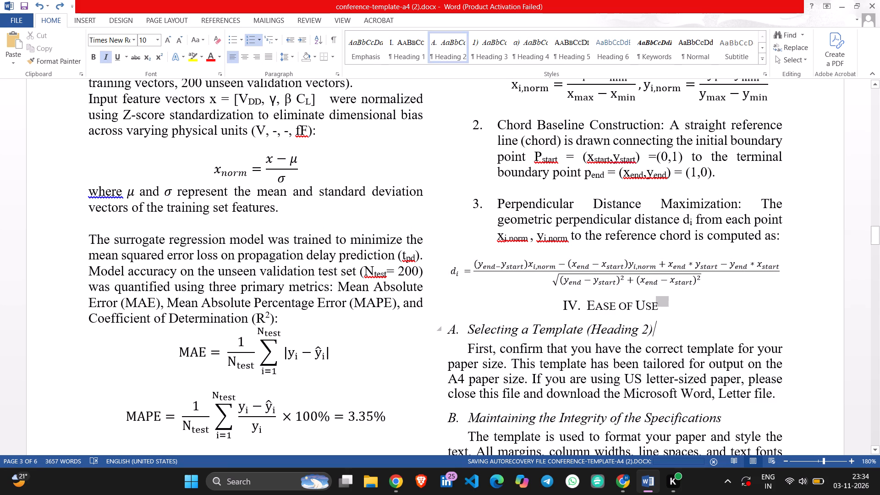
{"action": "left_click", "coordinate": [560, 304]}
{"action": "key", "text": "Return"}
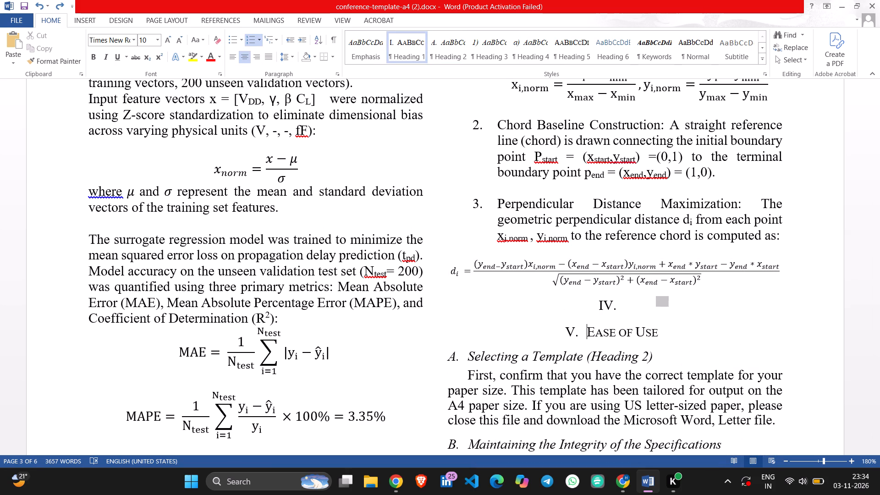
{"action": "key", "text": "Return"}
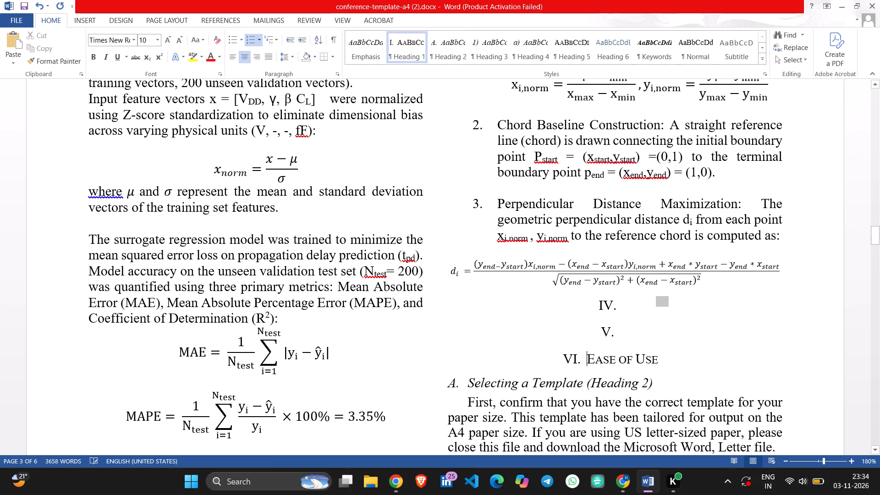
{"action": "left_click", "coordinate": [620, 326]}
{"action": "key", "text": "BackSpace"}
{"action": "key", "text": "BackSpace"}
{"action": "key", "text": "BackSpace"}
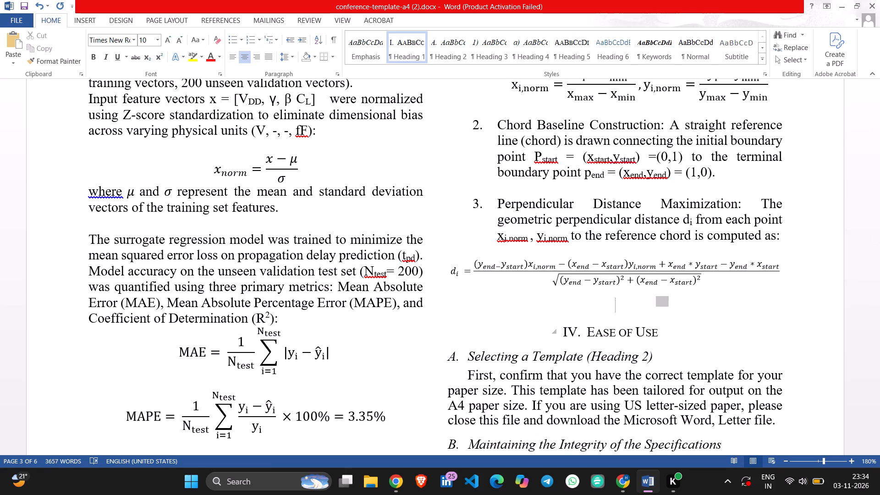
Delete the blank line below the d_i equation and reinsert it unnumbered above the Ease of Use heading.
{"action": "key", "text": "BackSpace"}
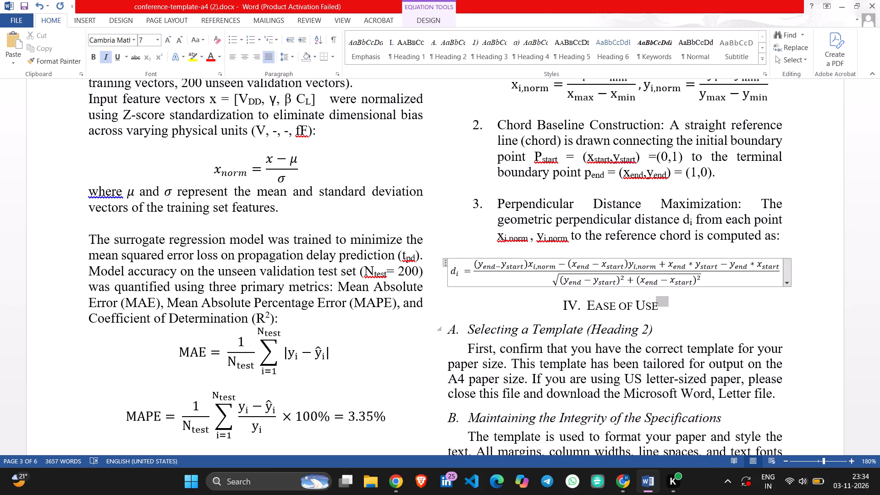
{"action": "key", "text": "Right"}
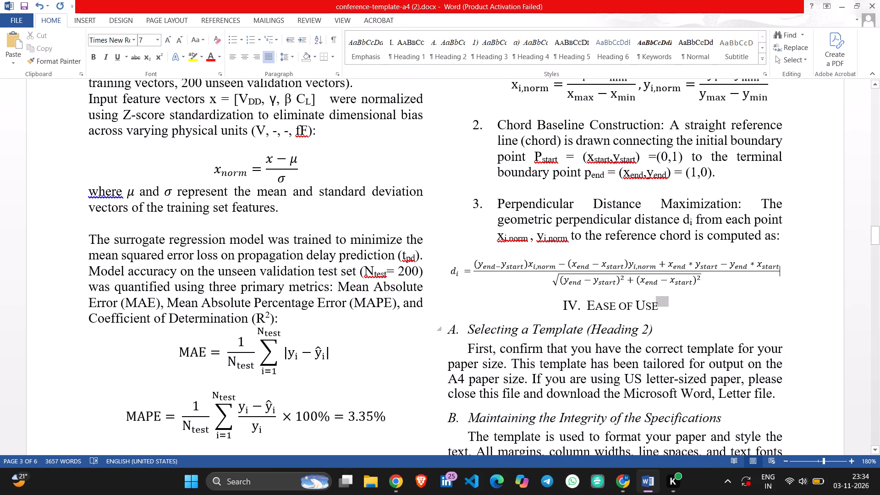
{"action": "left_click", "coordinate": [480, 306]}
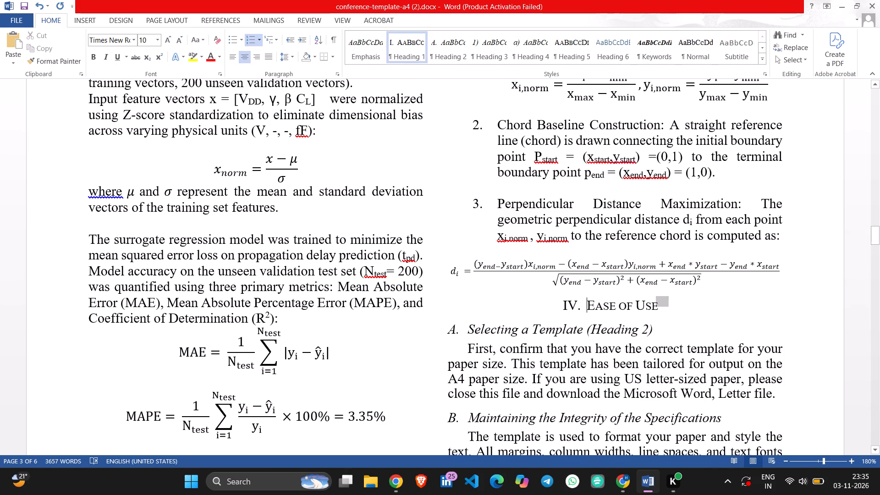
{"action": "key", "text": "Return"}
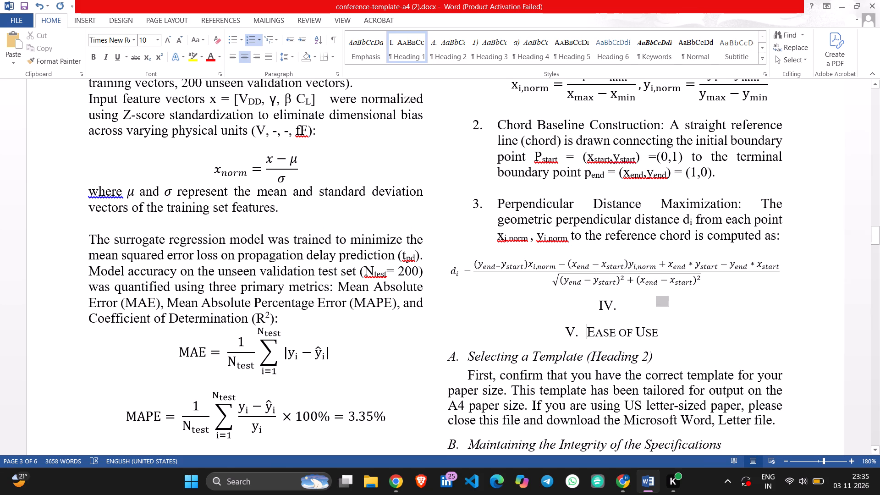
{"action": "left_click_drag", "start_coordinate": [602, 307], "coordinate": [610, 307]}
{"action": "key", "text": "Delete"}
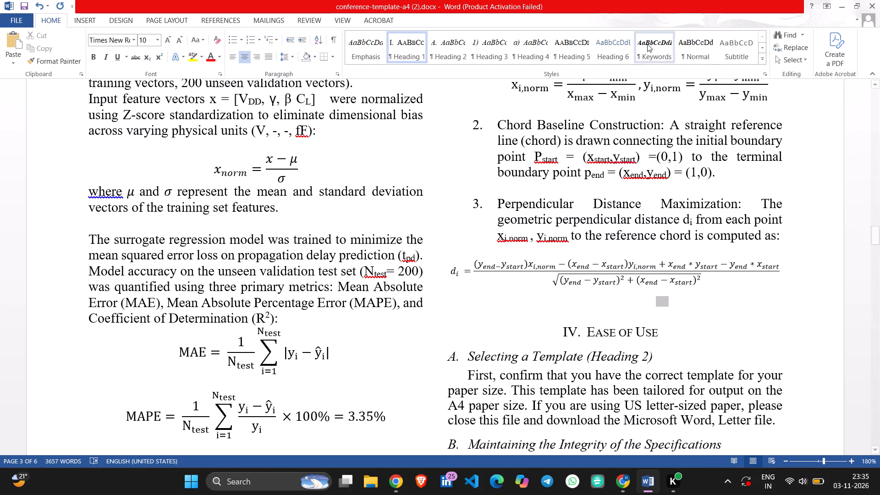
Format the blank line below the d_i equation as Normal, left-aligned and indented in line with the numbered list text.
{"action": "left_click", "coordinate": [682, 53]}
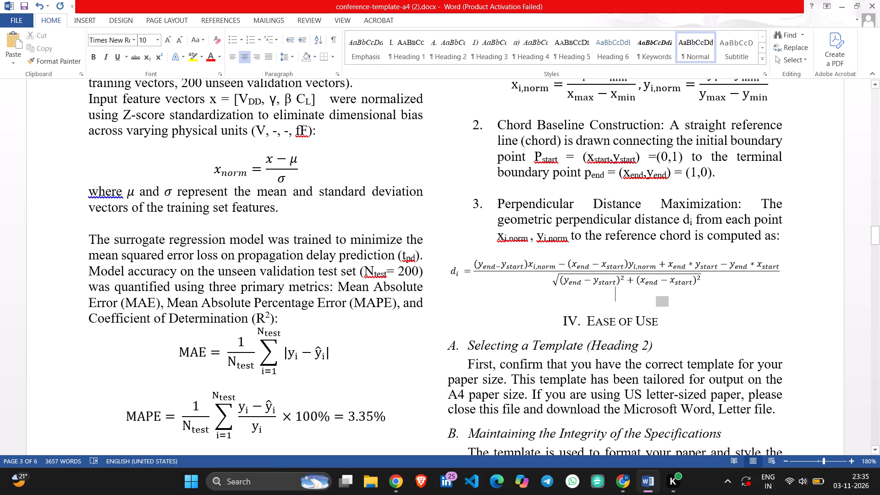
{"action": "left_click", "coordinate": [232, 53]}
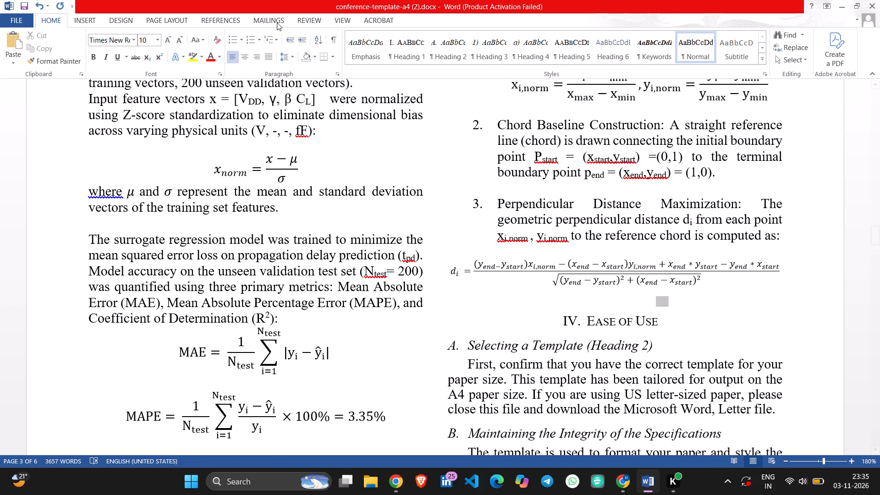
{"action": "left_click", "coordinate": [299, 49]}
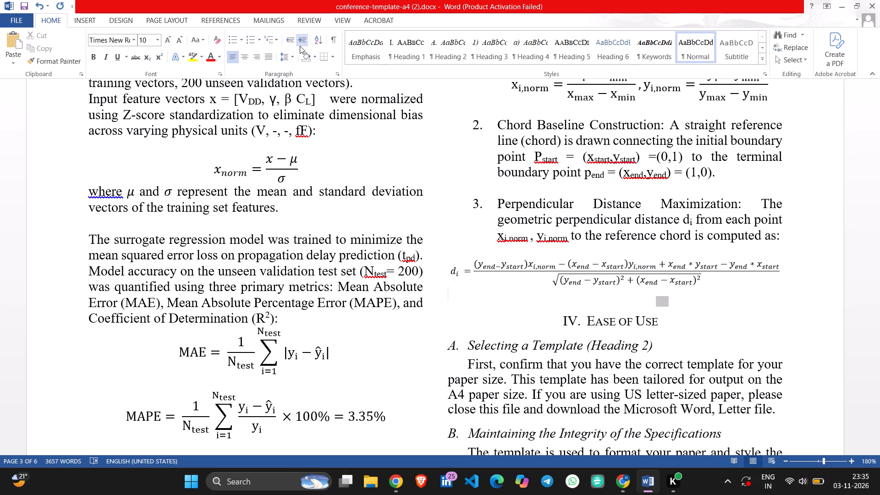
{"action": "left_click", "coordinate": [300, 46]}
Begin a sentence on the indented line below the d_i equation with "On Simplifying the above".
{"action": "type", "text": "on"}
{"action": "key", "text": "space"}
{"action": "key", "text": "BackSpace"}
{"action": "key", "text": "space"}
{"action": "type", "text": "SImplifying"}
{"action": "key", "text": "space"}
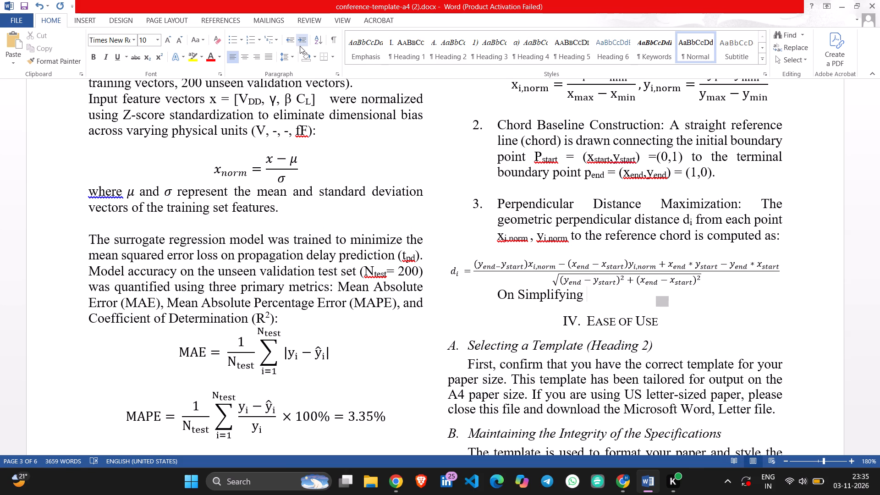
{"action": "type", "text": "the"}
{"action": "key", "text": "space"}
{"action": "type", "text": "aboove"}
{"action": "key", "text": "space"}
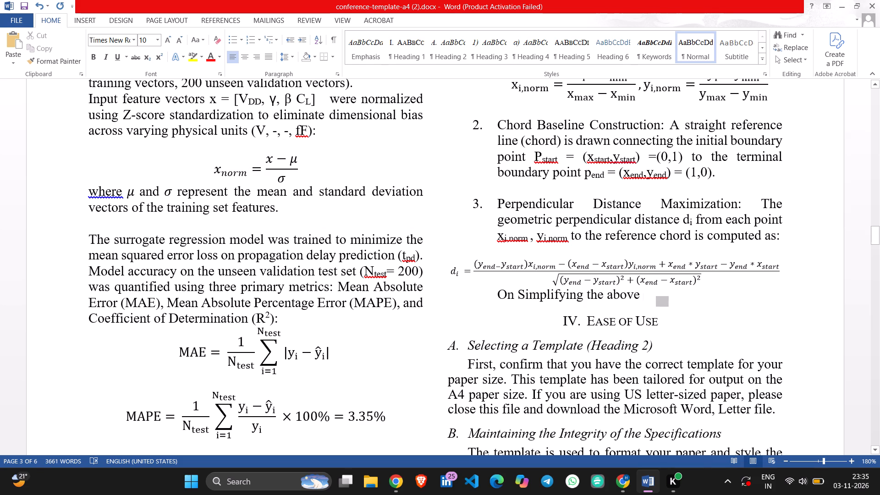
Add space before the new paragraph to separate it from the d_i equation.
{"action": "left_click", "coordinate": [289, 52]}
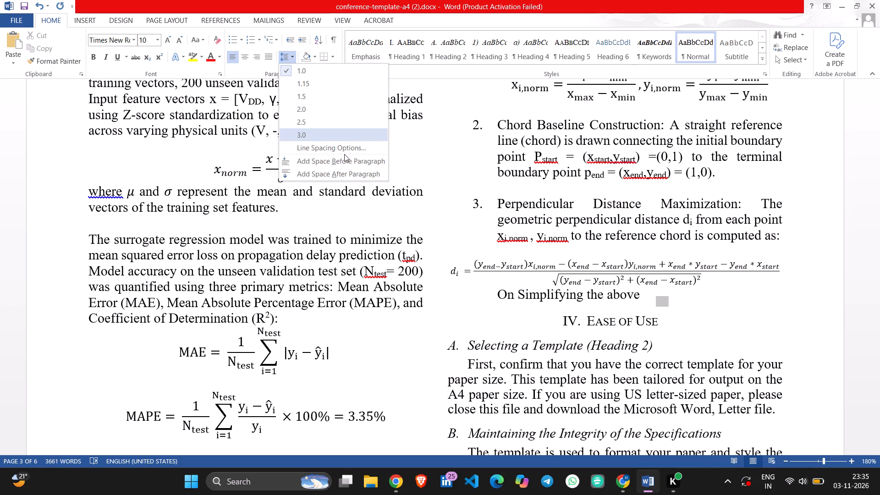
{"action": "left_click", "coordinate": [344, 156]}
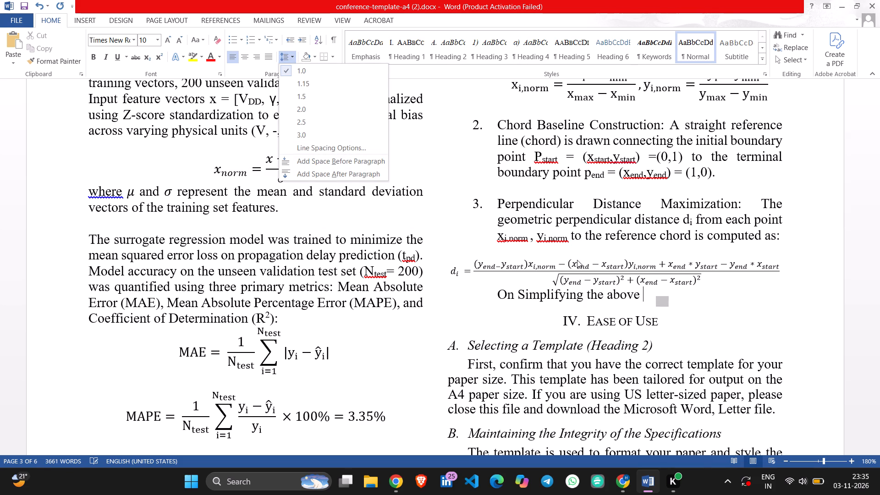
{"action": "left_click", "coordinate": [367, 164]}
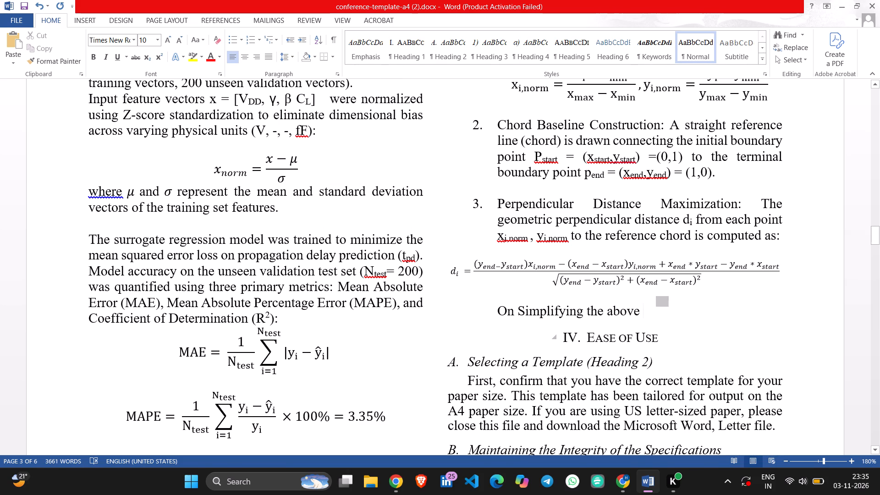
{"action": "type", "text": "formula"}
{"action": "key", "text": "space"}
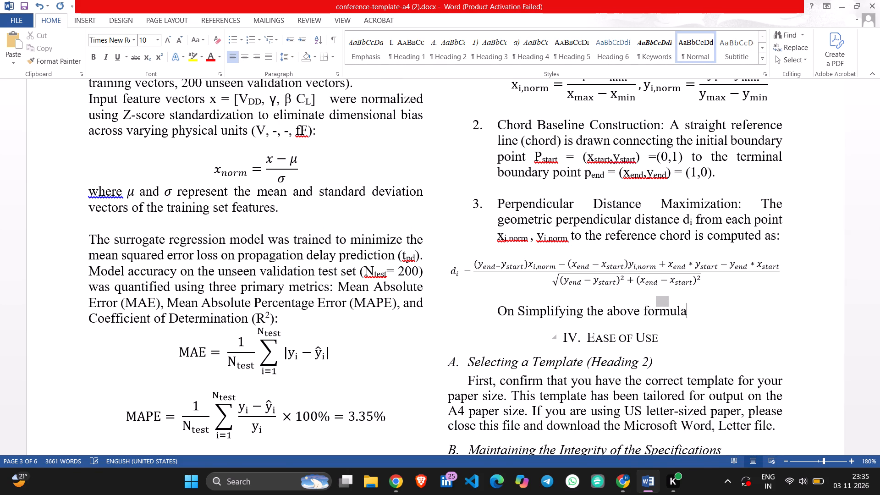
{"action": "type", "text": "by"}
{"action": "key", "text": "space"}
{"action": "type", "text": "putin"}
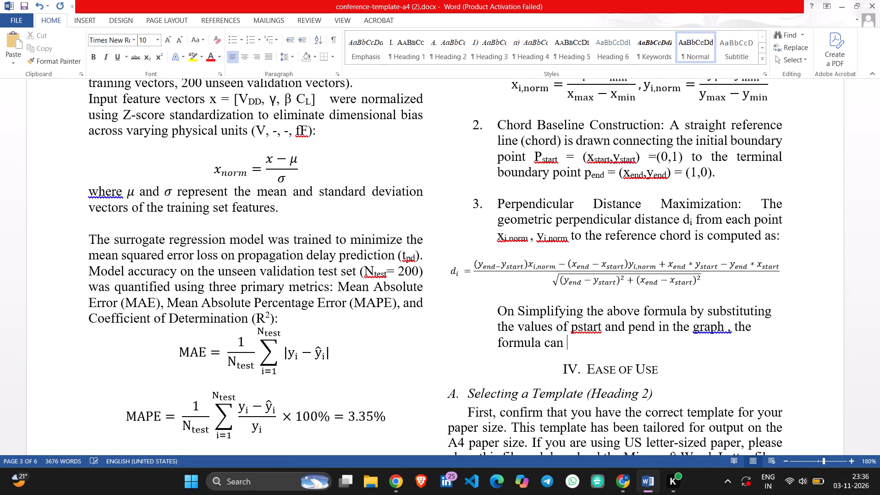
{"action": "key", "text": "BackSpace"}
{"action": "key", "text": "BackSpace"}
{"action": "key", "text": "BackSpace"}
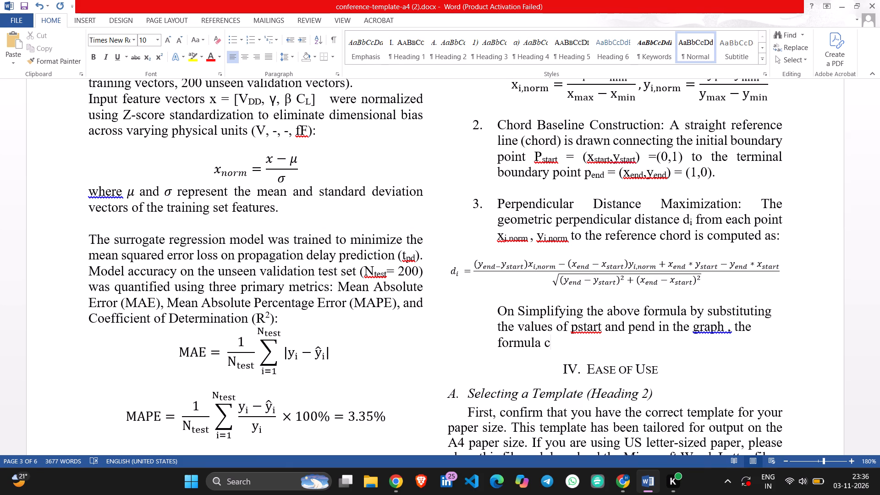
{"action": "key", "text": "BackSpace"}
{"action": "type", "text": "is simpli"}
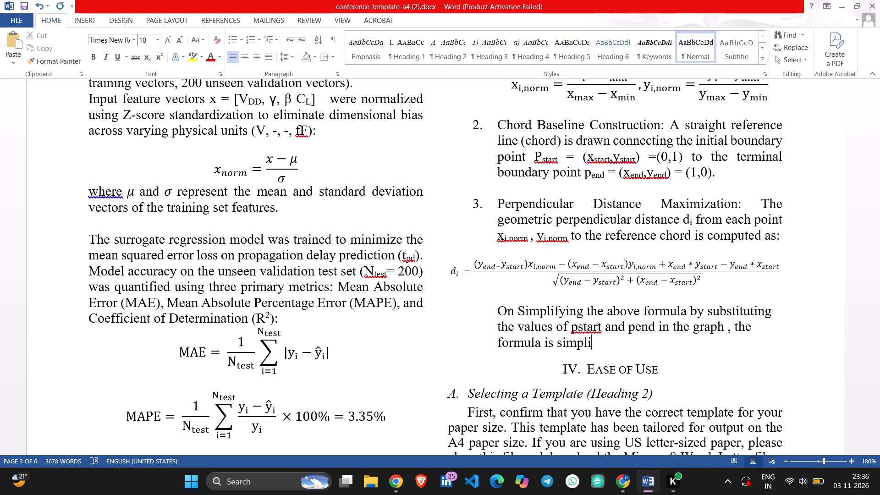
{"action": "key", "text": "e"}
{"action": "key", "text": "BackSpace"}
{"action": "type", "text": "fie"}
{"action": "type", "text": "d as"}
{"action": "key", "text": "space"}
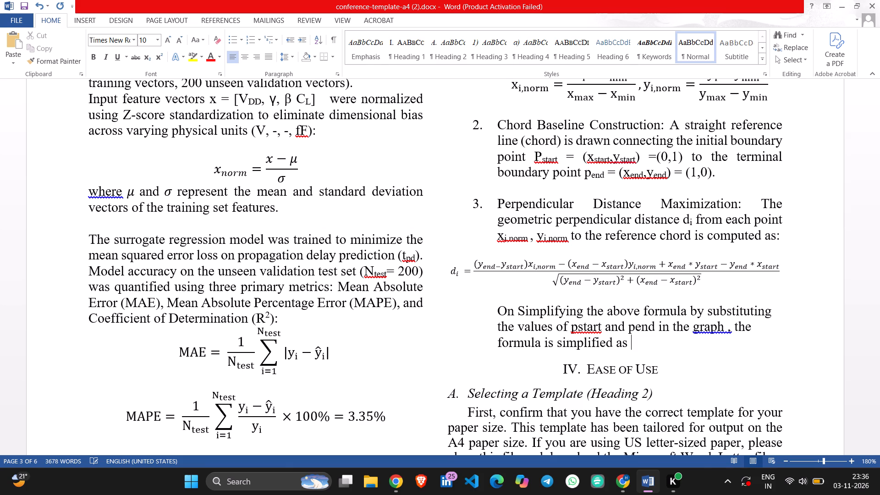
{"action": "key", "text": "shift+colon"}
{"action": "key", "text": "Left"}
{"action": "key", "text": "Left"}
{"action": "key", "text": "Delete"}
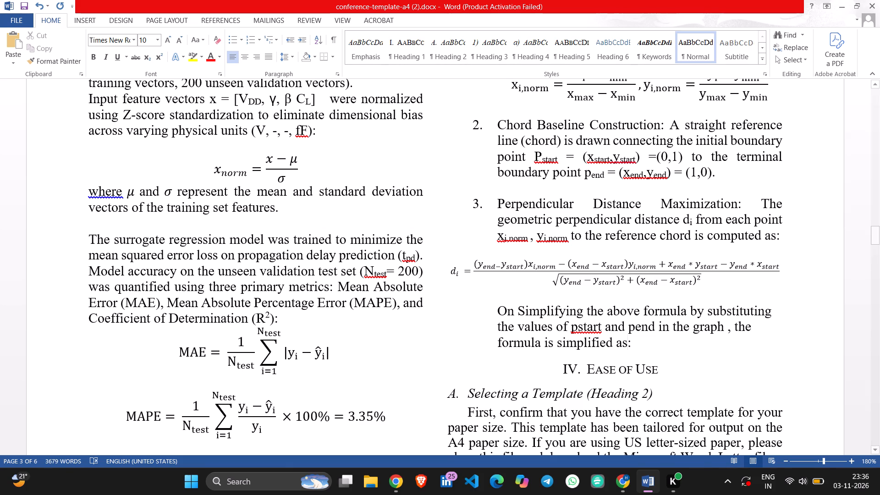
Format "start" in pstart and "end" in pend as subscripts in the new sentence.
{"action": "left_click_drag", "start_coordinate": [604, 327], "coordinate": [582, 327]}
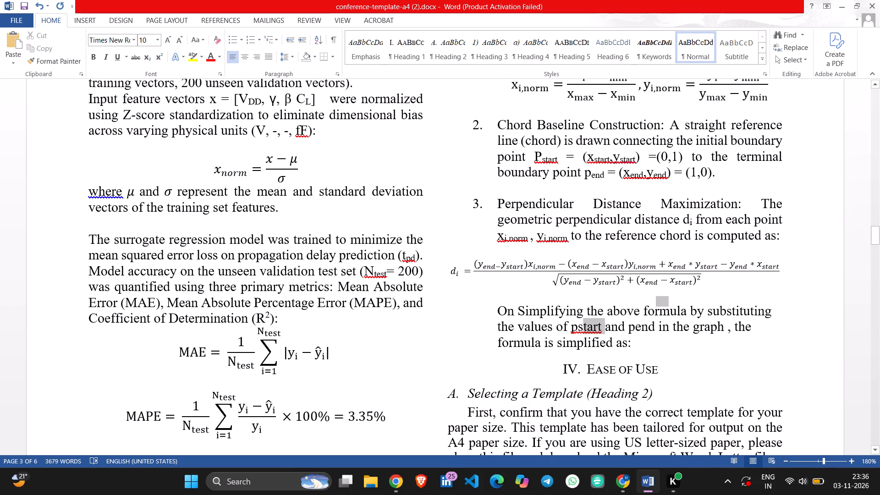
{"action": "left_click_drag", "start_coordinate": [582, 327], "coordinate": [580, 328]}
{"action": "key", "text": "ctrl+equal"}
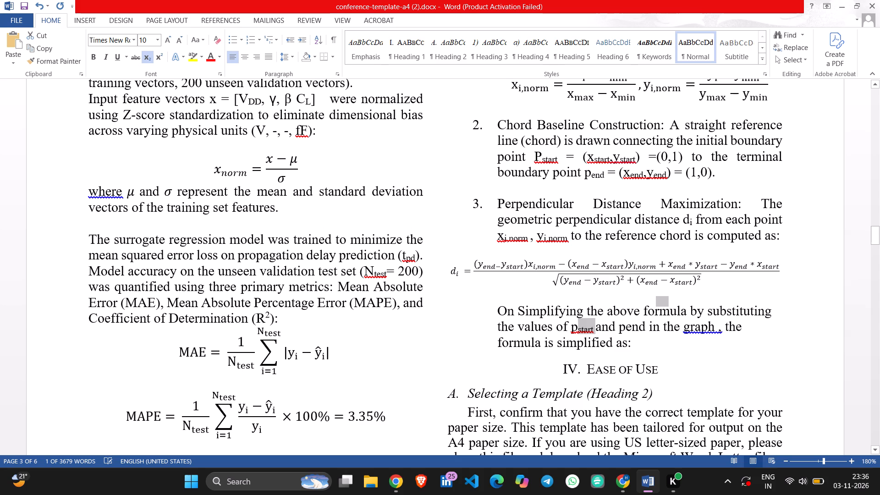
{"action": "left_click_drag", "start_coordinate": [644, 328], "coordinate": [634, 328]}
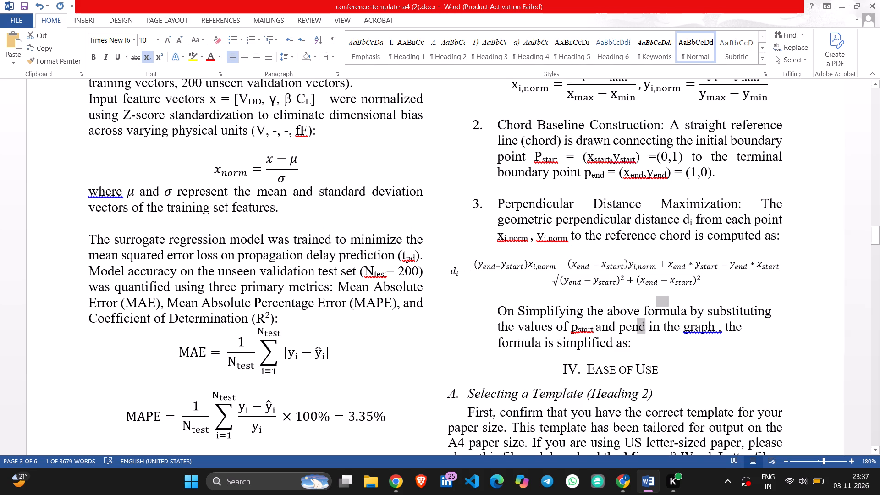
{"action": "left_click_drag", "start_coordinate": [634, 328], "coordinate": [627, 329]}
{"action": "key", "text": "ctrl+equal"}
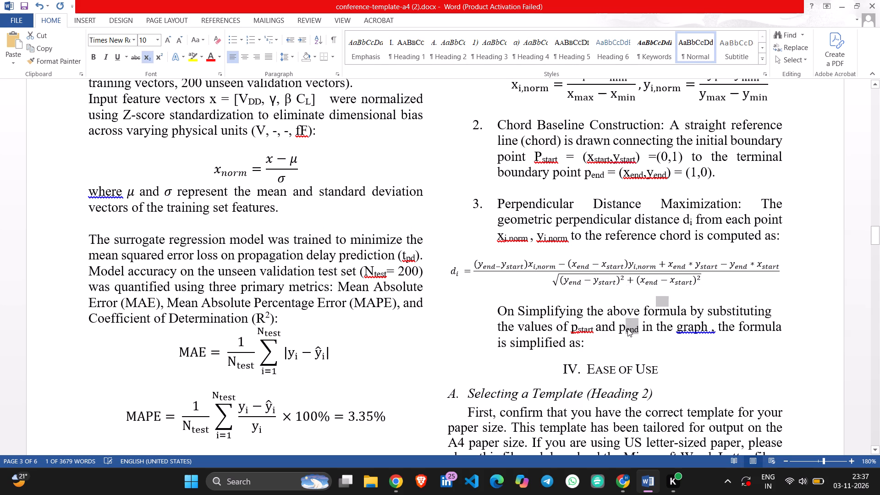
Separate the subscripted pstart from "and" with an extra space, using regular rather than subscript text.
{"action": "left_click", "coordinate": [597, 329]}
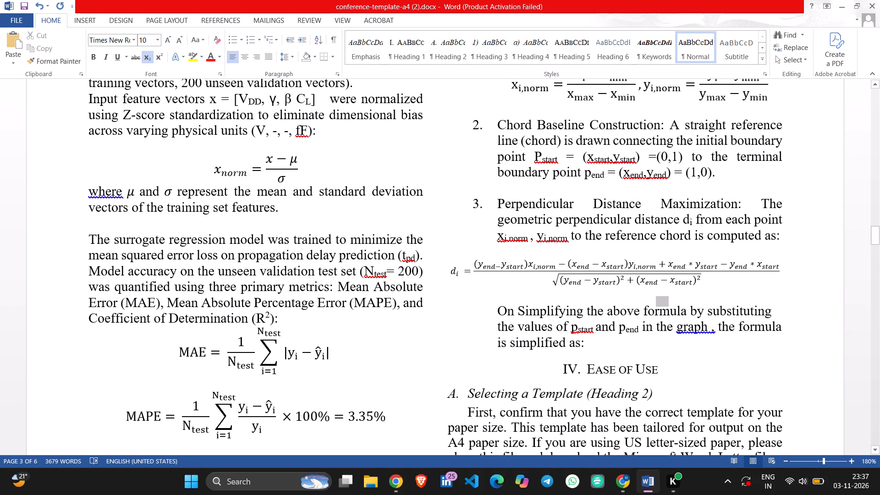
{"action": "key", "text": "Right"}
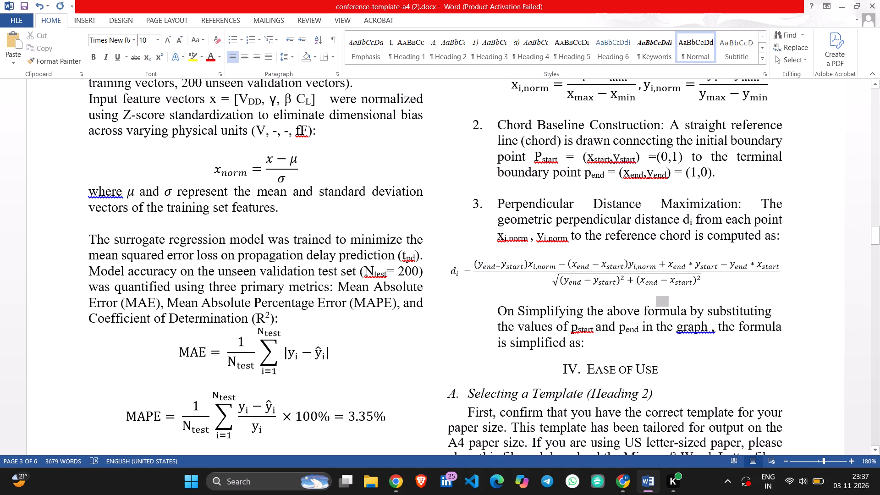
{"action": "key", "text": "Left"}
{"action": "key", "text": "space"}
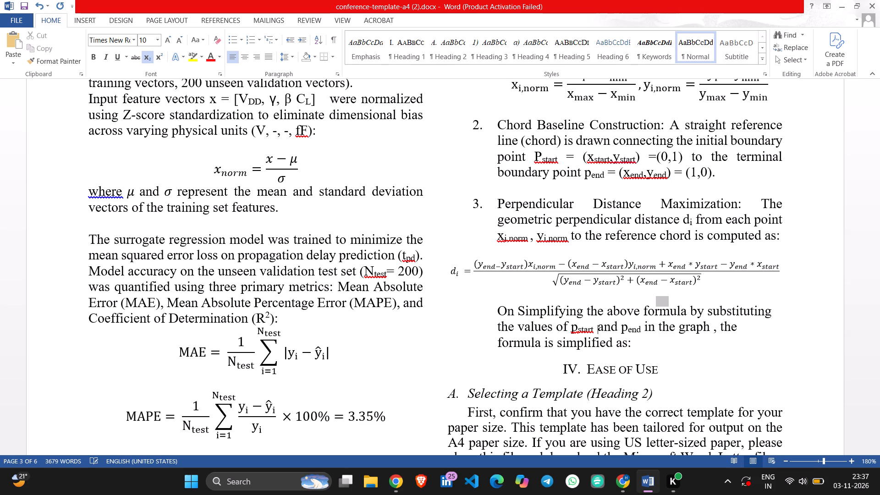
{"action": "key", "text": "Left"}
{"action": "key", "text": "Right"}
{"action": "key", "text": "Right"}
{"action": "key", "text": "Left"}
{"action": "key", "text": "Left"}
{"action": "key", "text": "Right"}
{"action": "left_click", "coordinate": [149, 53]}
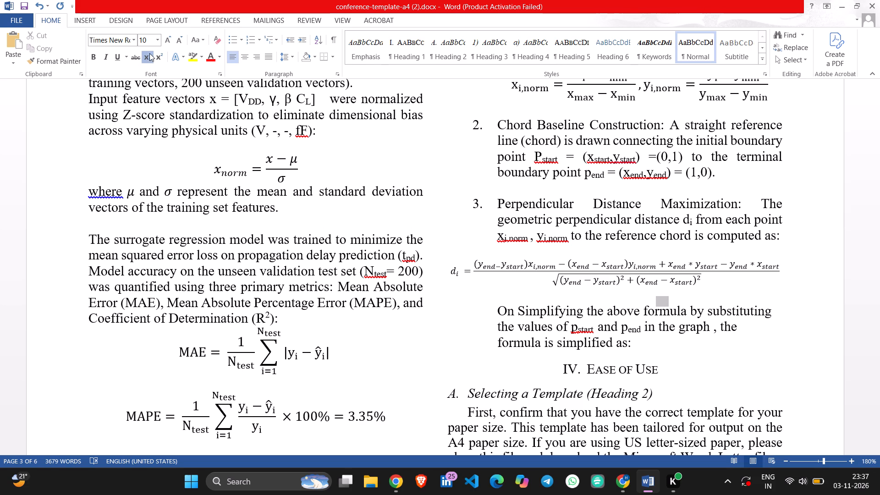
{"action": "key", "text": "space"}
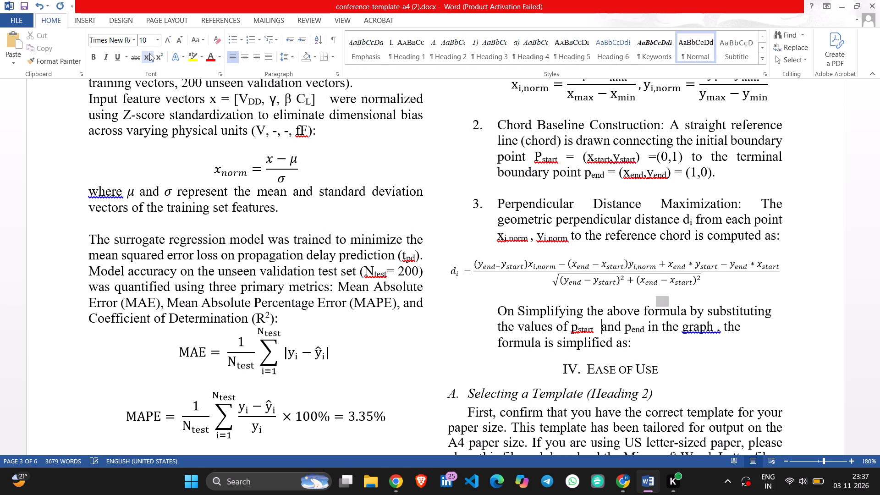
{"action": "key", "text": "Left"}
{"action": "left_click", "coordinate": [149, 59]}
{"action": "key", "text": "Left"}
{"action": "key", "text": "BackSpace"}
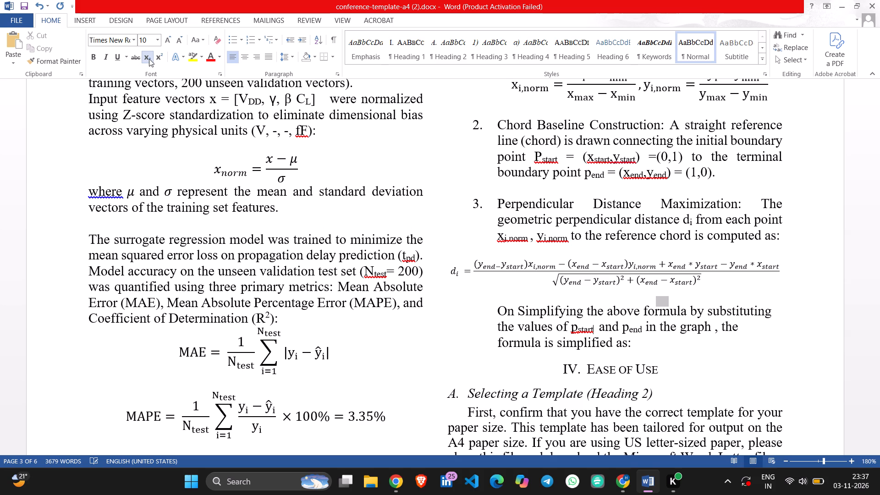
Insert "(0,1)" in regular, non-subscript text after pstart in the new sentence.
{"action": "key", "text": "Right"}
{"action": "key", "text": "Right"}
{"action": "key", "text": "Left"}
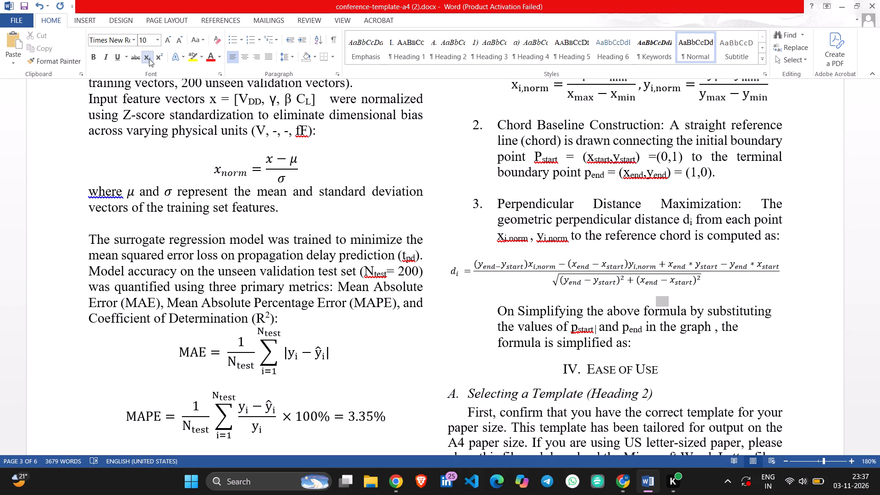
{"action": "left_click", "coordinate": [148, 56]}
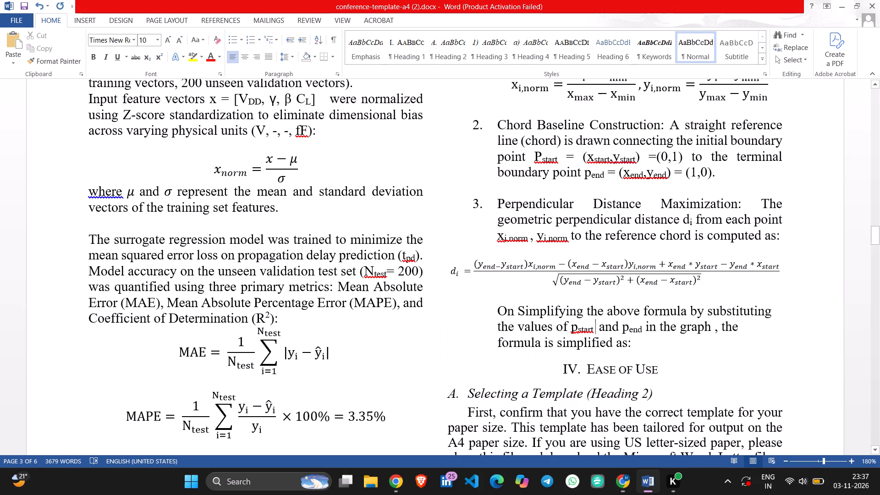
{"action": "type", "text": "()"}
{"action": "key", "text": "Left"}
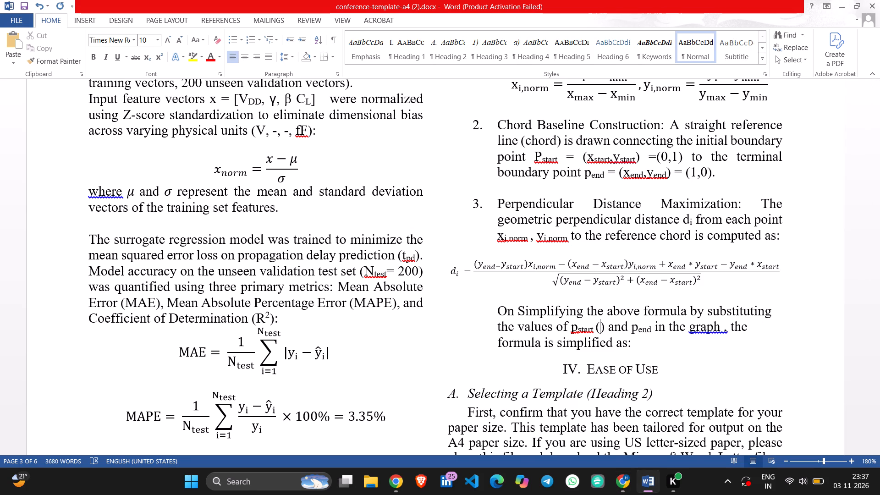
{"action": "key", "text": "0"}
{"action": "type", "text": ",1"}
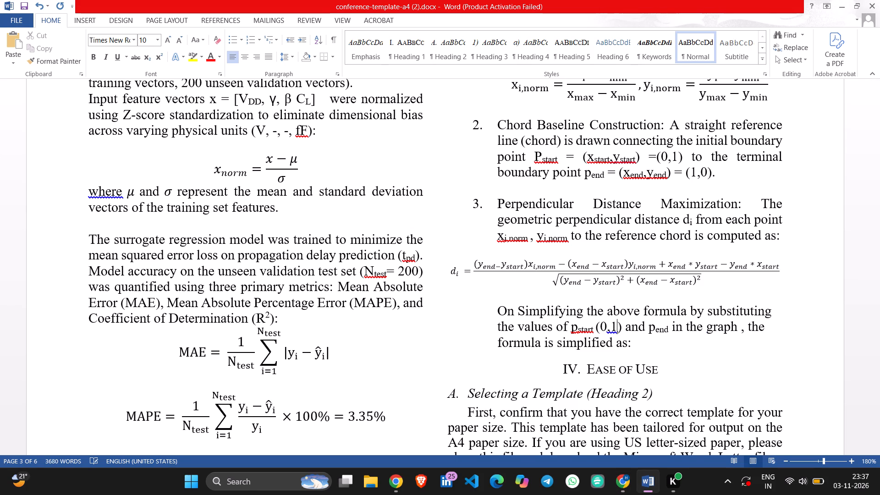
Capitalize the p of pstart in the new sentence to P.
{"action": "left_click", "coordinate": [597, 327]}
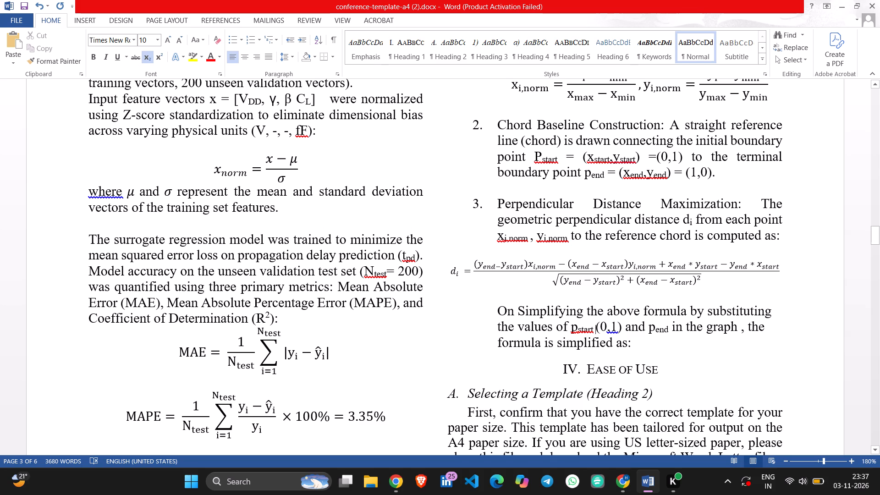
{"action": "left_click", "coordinate": [578, 329]}
{"action": "key", "text": "BackSpace"}
{"action": "key", "text": "shift+p"}
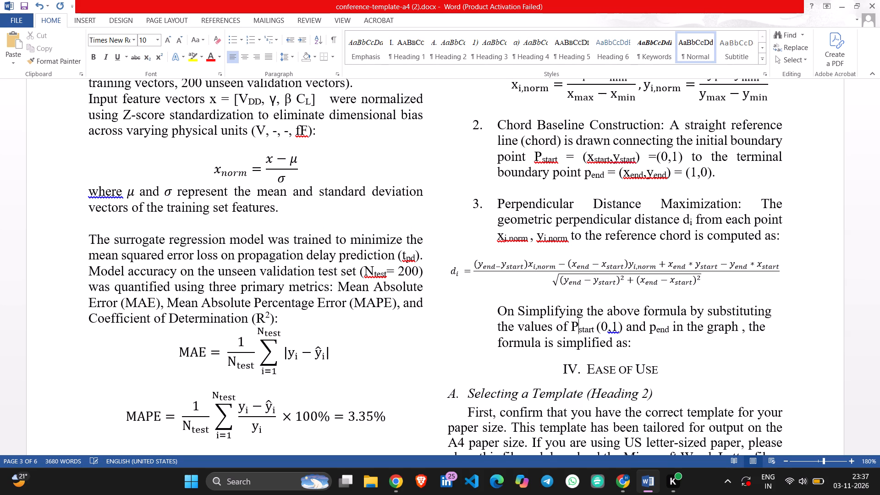
Insert an equals sign in regular, non-subscript text between Pstart and "(0,1)".
{"action": "key", "text": "Right"}
{"action": "key", "text": "Right"}
{"action": "key", "text": "Right"}
{"action": "key", "text": "Right"}
{"action": "key", "text": "Right"}
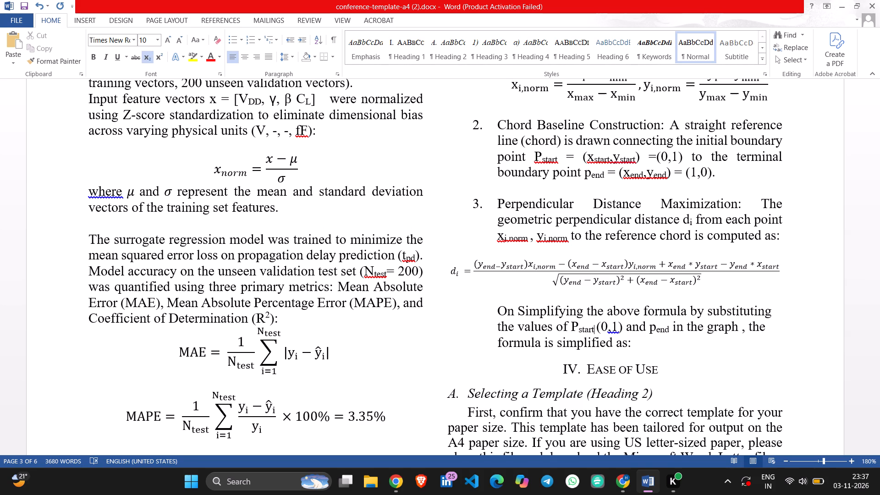
{"action": "key", "text": "Right"}
{"action": "key", "text": "equal"}
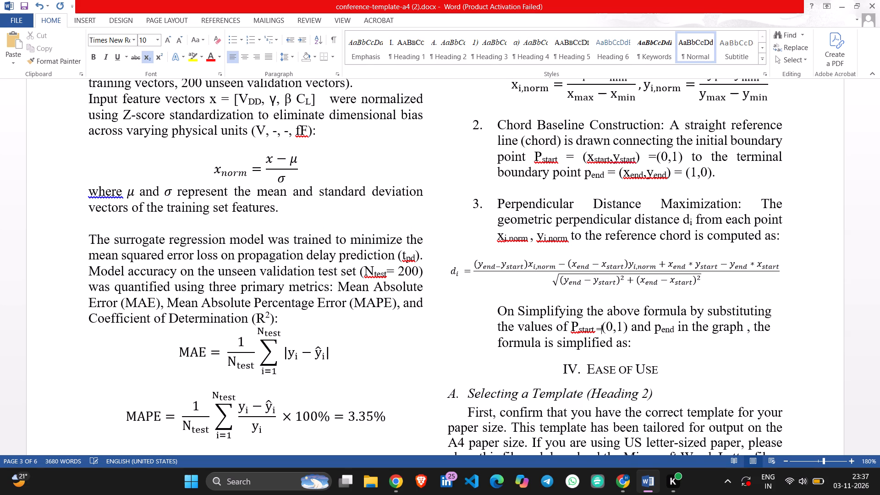
{"action": "key", "text": "BackSpace"}
{"action": "key", "text": "Right"}
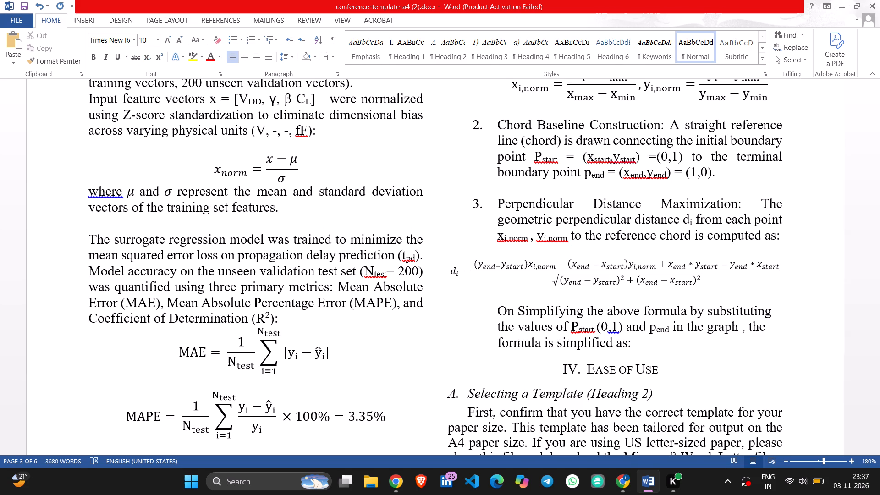
{"action": "key", "text": "Left"}
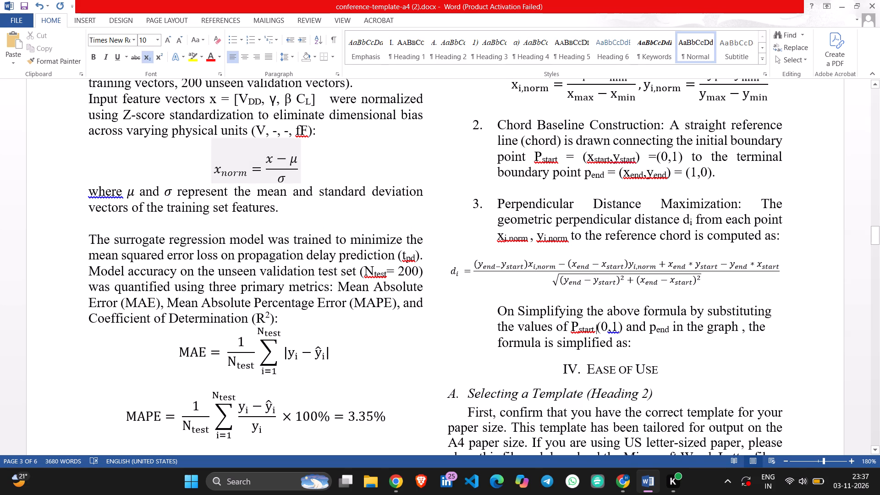
{"action": "left_click", "coordinate": [150, 54]}
{"action": "key", "text": "equal"}
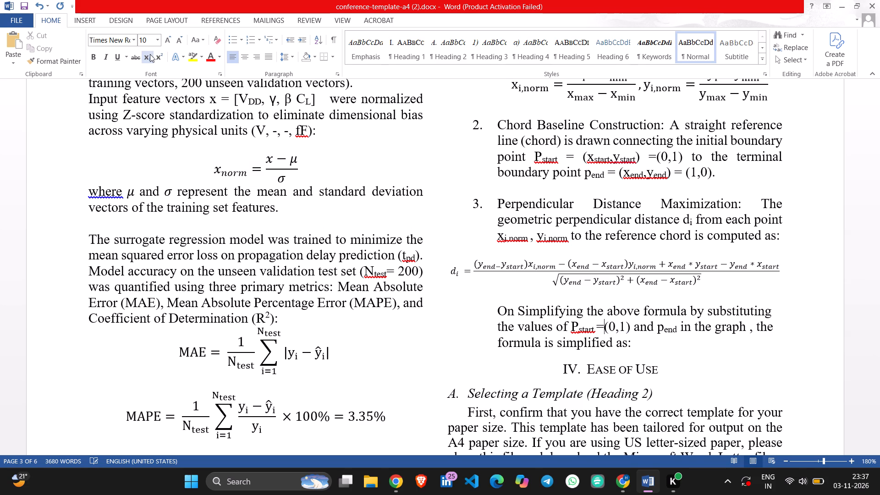
Add a space between the equals sign and "(0,1)" after Pstart in the new sentence.
{"action": "key", "text": "Left"}
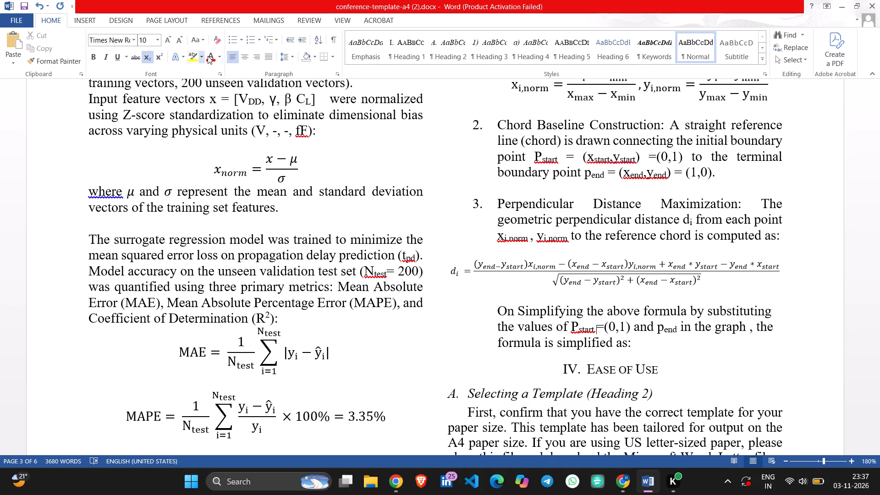
{"action": "key", "text": "Right"}
{"action": "key", "text": "space"}
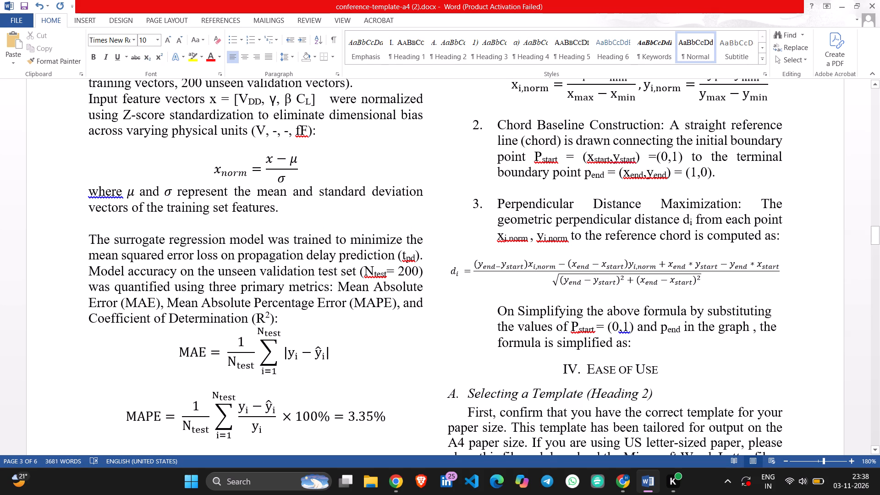
Insert "=(1,0)" in regular text after pend in the new sentence.
{"action": "left_click", "coordinate": [681, 329]}
{"action": "key", "text": "Right"}
{"action": "key", "text": "equal"}
{"action": "type", "text": "()"}
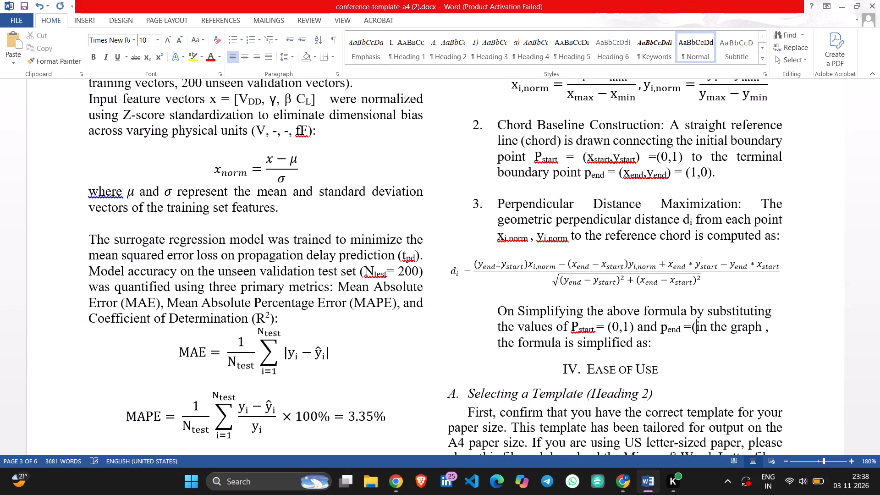
{"action": "key", "text": "Left"}
{"action": "key", "text": "1"}
{"action": "left_click", "coordinate": [804, 405]}
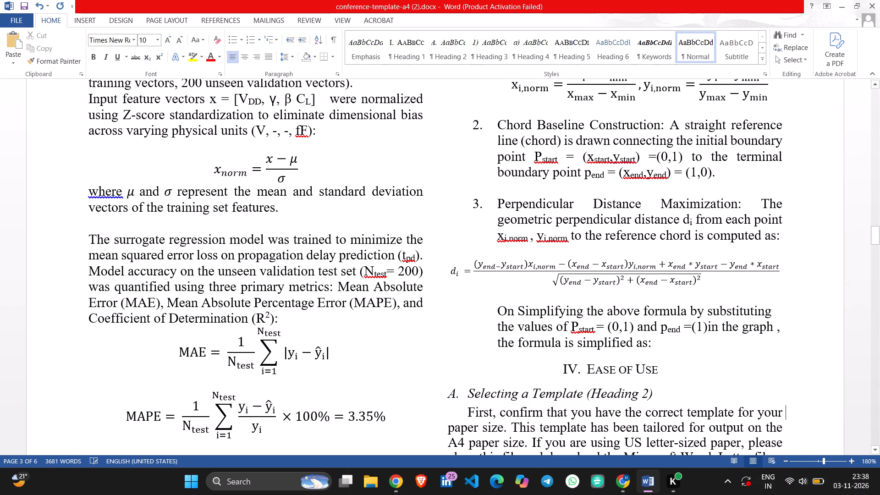
{"action": "type", "text": ",0"}
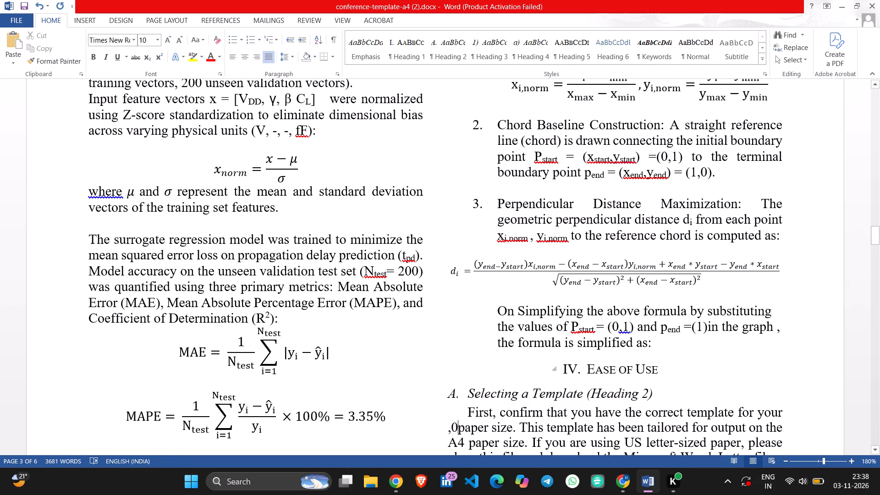
{"action": "left_click", "coordinate": [699, 324]}
{"action": "key", "text": "0"}
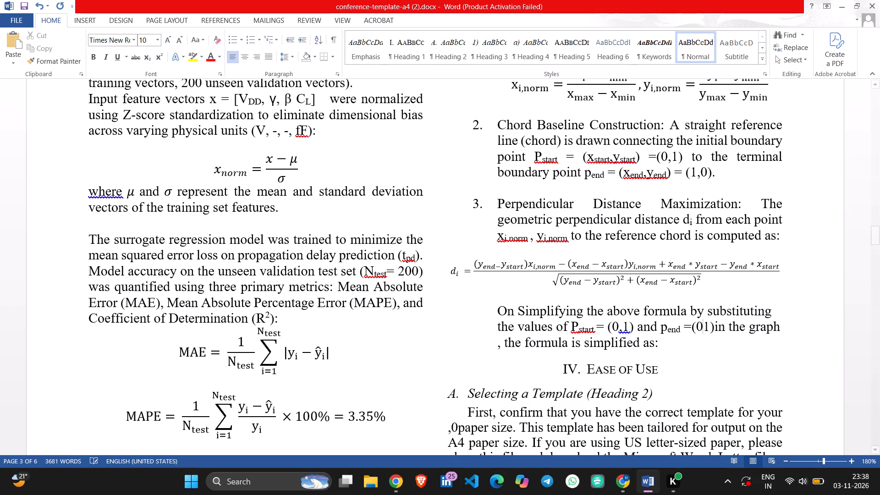
{"action": "key", "text": "Left"}
{"action": "key", "text": "7"}
{"action": "key", "text": "BackSpace"}
{"action": "key", "text": "BackSpace"}
{"action": "key", "text": "shift+parenleft"}
{"action": "key", "text": "Right"}
{"action": "key", "text": "equal"}
{"action": "key", "text": "BackSpace"}
{"action": "key", "text": "BackSpace"}
{"action": "key", "text": "Right"}
{"action": "type", "text": ",0"}
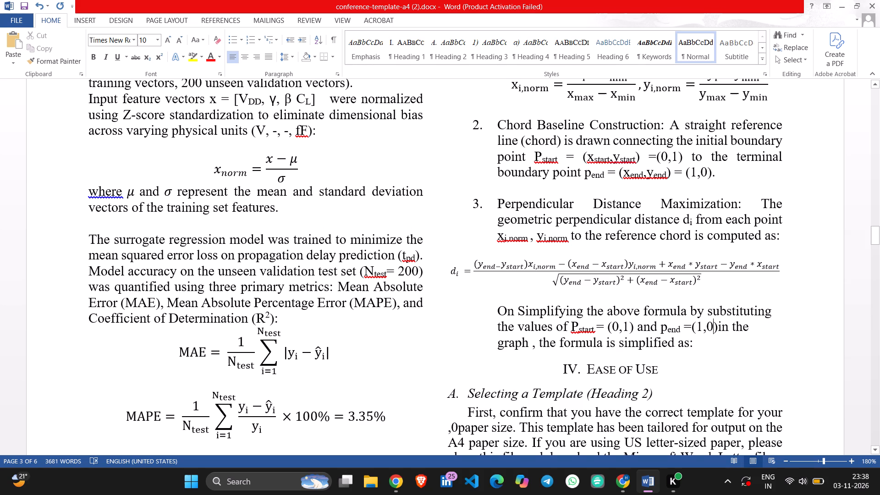
Separate "(1,0)" from the equals sign and from the word "in" with spaces.
{"action": "left_click", "coordinate": [691, 328]}
{"action": "key", "text": "n"}
{"action": "key", "text": "space"}
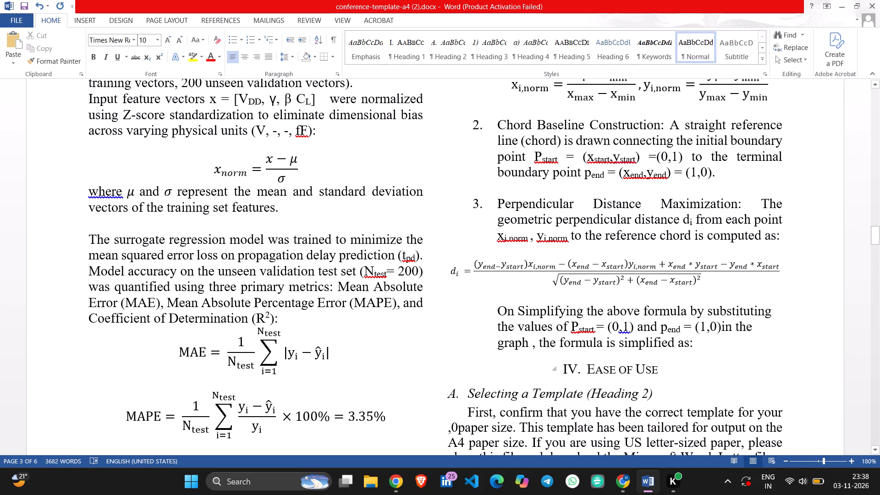
{"action": "left_click", "coordinate": [723, 328]}
{"action": "key", "text": "space"}
Start a new line below the sentence and insert an equation there containing d with subscript i.
{"action": "left_click", "coordinate": [714, 349]}
{"action": "key", "text": "Return"}
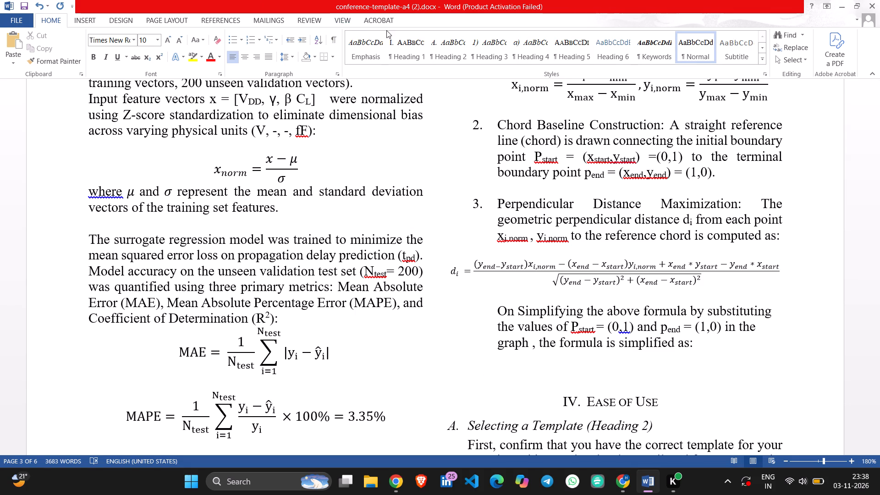
{"action": "left_click", "coordinate": [89, 20]}
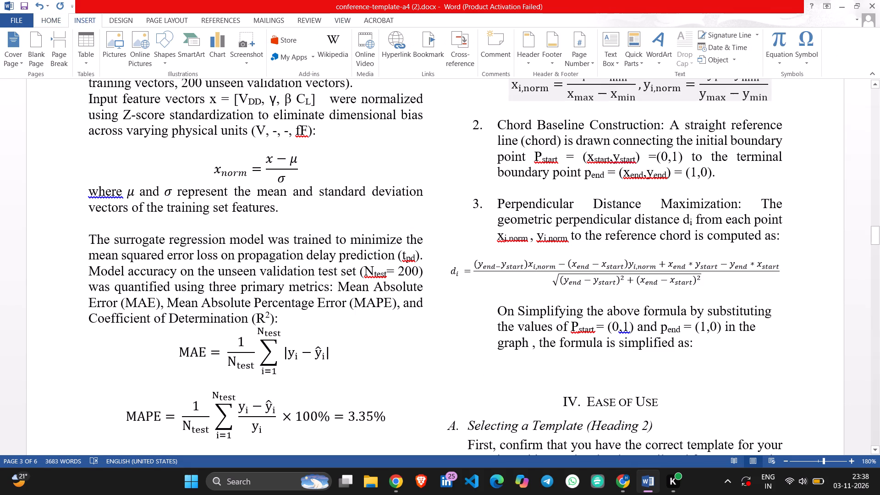
{"action": "left_click", "coordinate": [789, 34]}
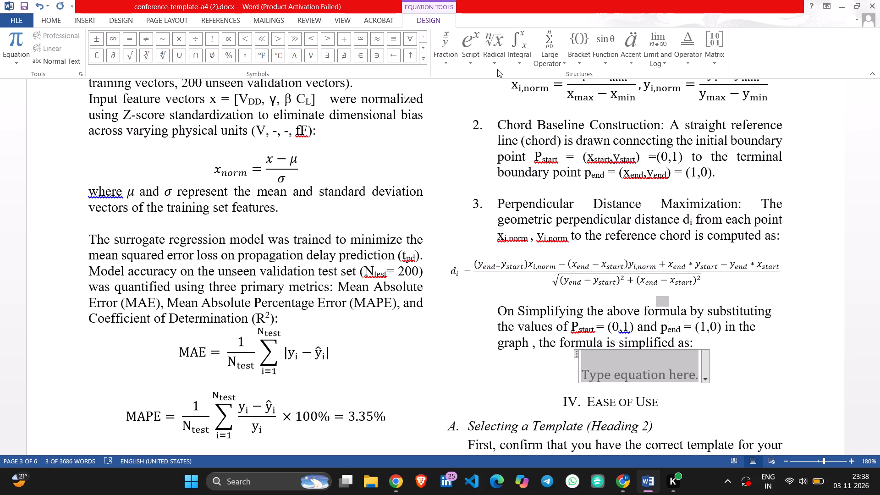
{"action": "left_click", "coordinate": [471, 44]}
{"action": "left_click", "coordinate": [533, 126]}
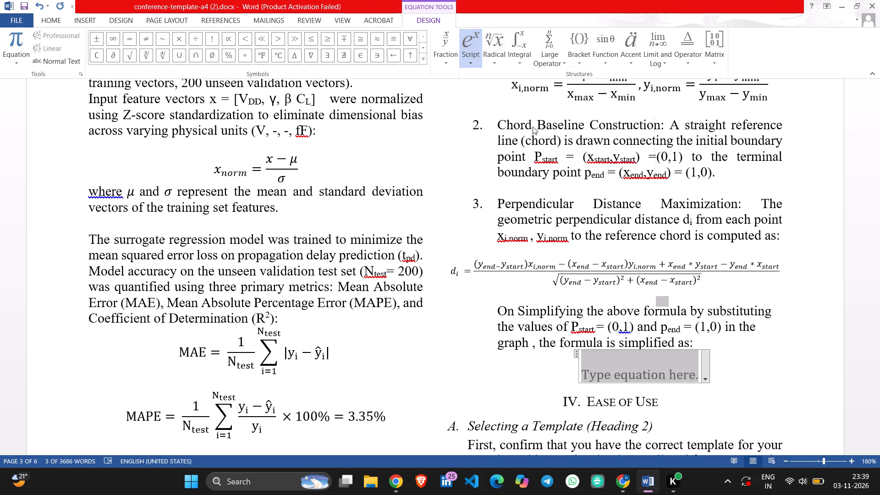
{"action": "key", "text": "Left"}
{"action": "key", "text": "Left"}
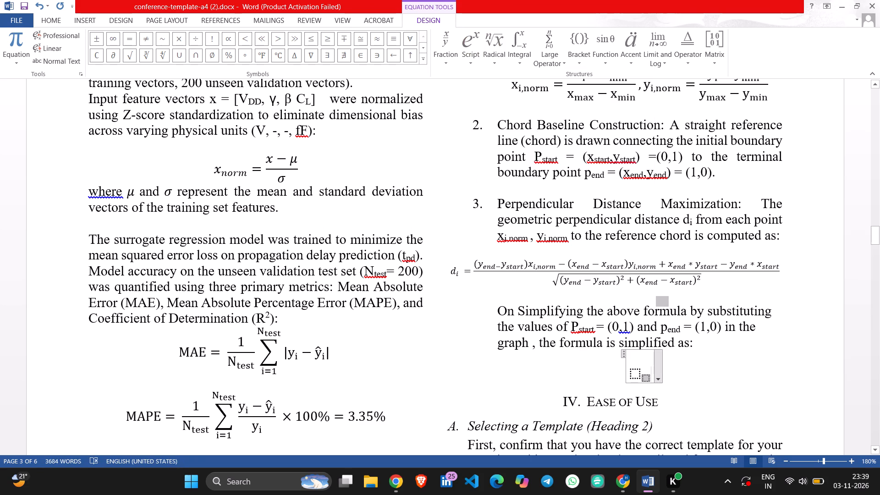
{"action": "key", "text": "d"}
{"action": "key", "text": "Right"}
{"action": "key", "text": "i"}
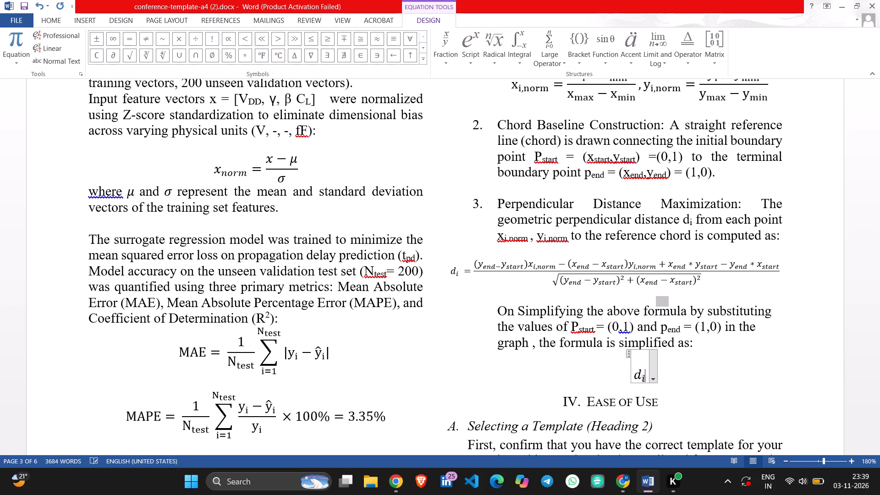
Change the whole perpendicular-distance equation above the new sentence from italic to upright text.
{"action": "left_click", "coordinate": [681, 280]}
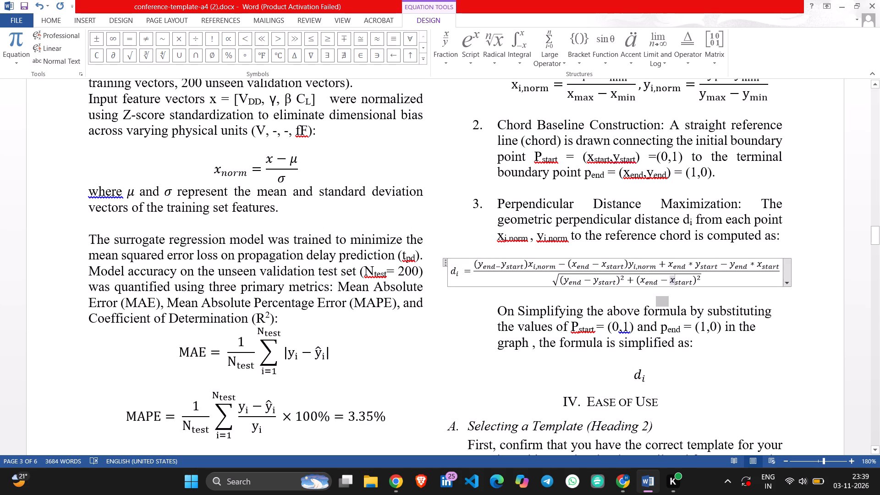
{"action": "left_click_drag", "start_coordinate": [717, 280], "coordinate": [464, 268]}
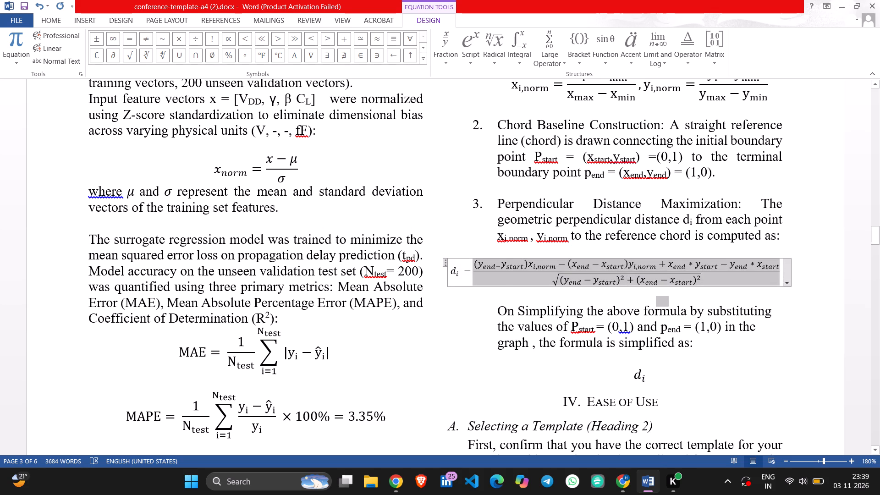
{"action": "left_click_drag", "start_coordinate": [464, 268], "coordinate": [448, 276]}
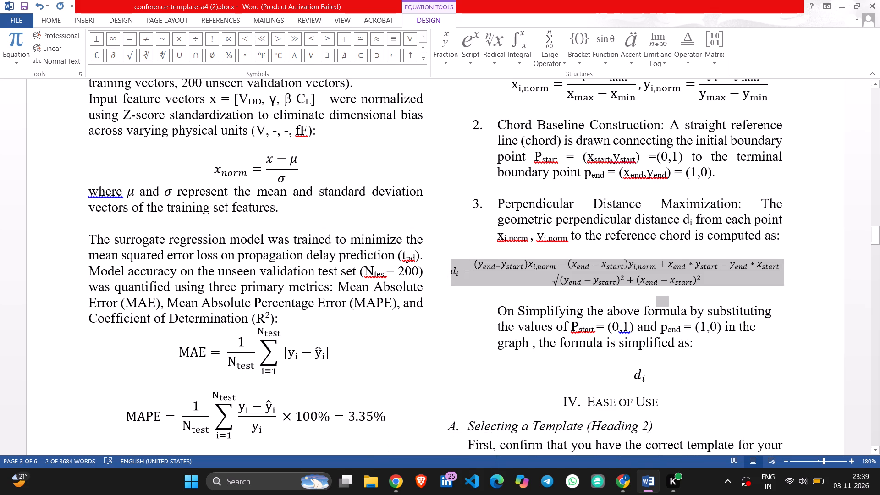
{"action": "key", "text": "ctrl+equal"}
{"action": "key", "text": "ctrl+equal"}
{"action": "left_click", "coordinate": [565, 271]}
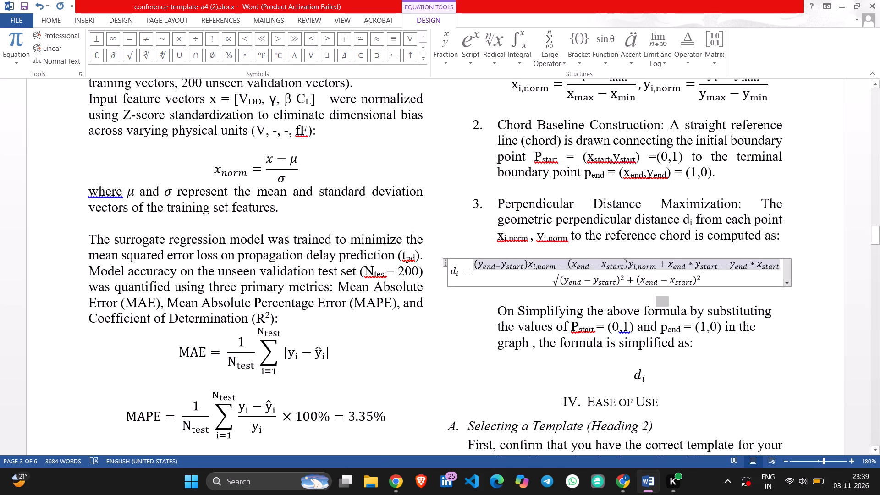
{"action": "key", "text": "ctrl+equal"}
{"action": "left_click", "coordinate": [640, 285]}
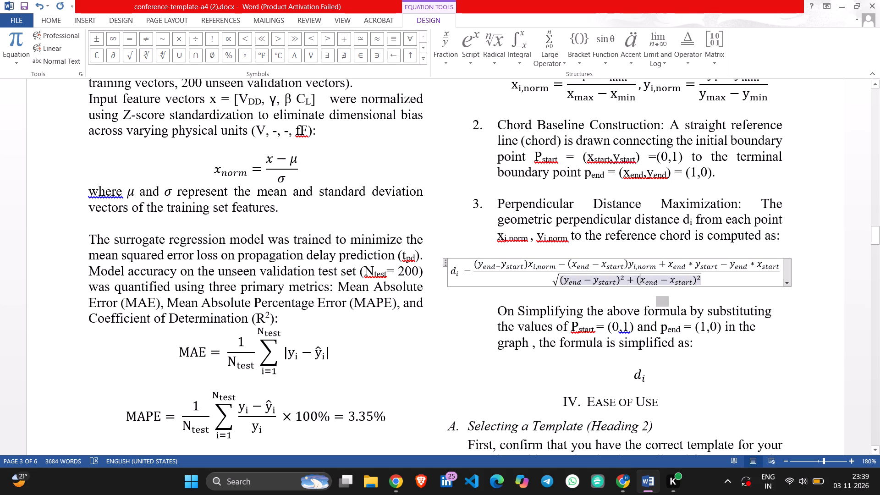
{"action": "left_click_drag", "start_coordinate": [703, 281], "coordinate": [545, 264]}
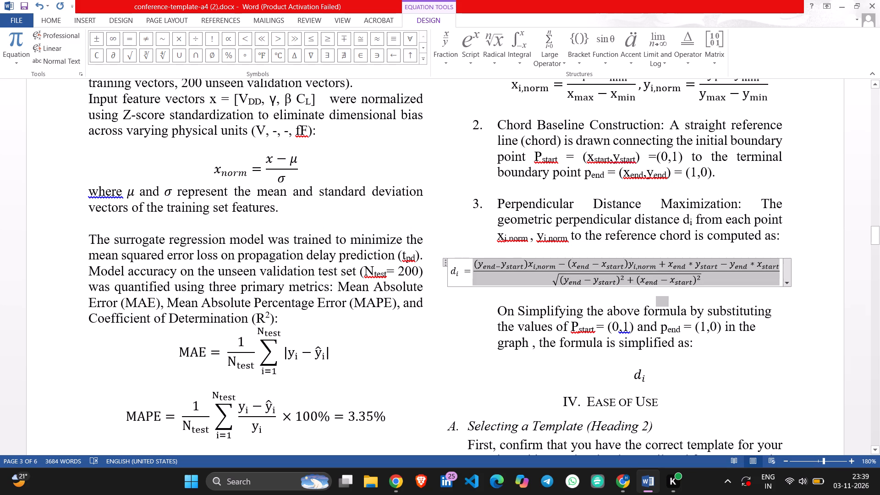
{"action": "left_click_drag", "start_coordinate": [545, 264], "coordinate": [446, 271]}
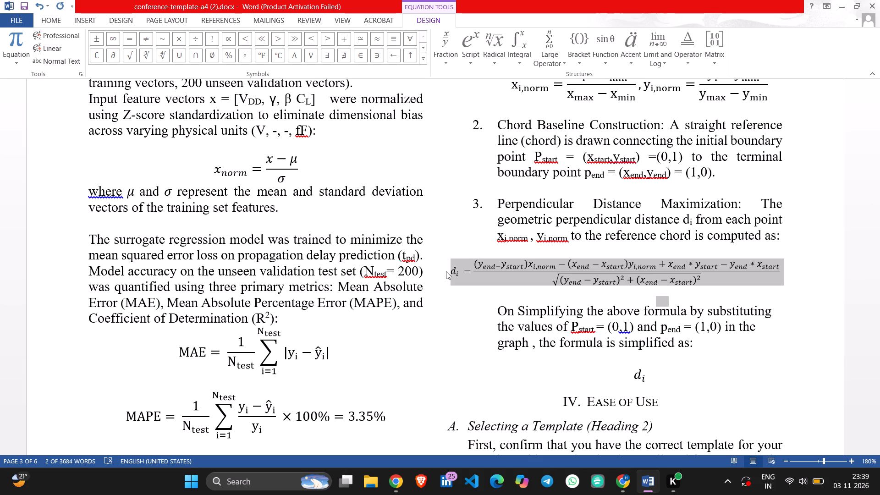
{"action": "key", "text": "ctrl+i"}
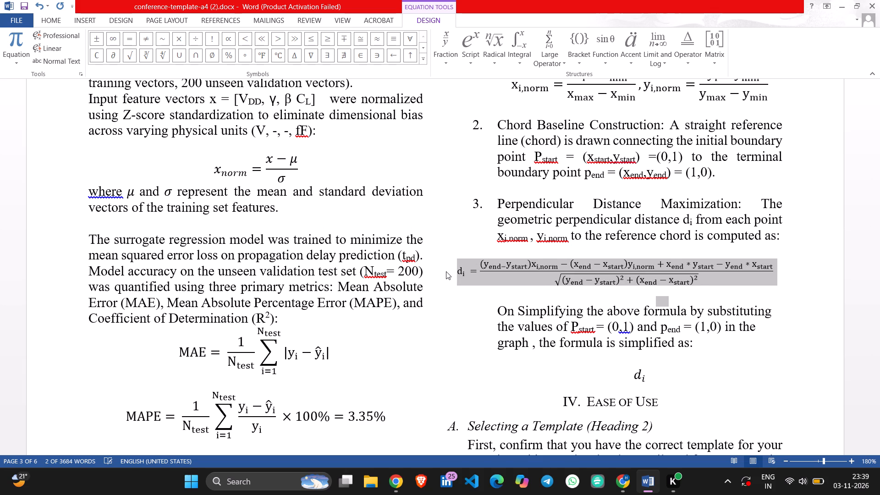
{"action": "left_click", "coordinate": [709, 346]}
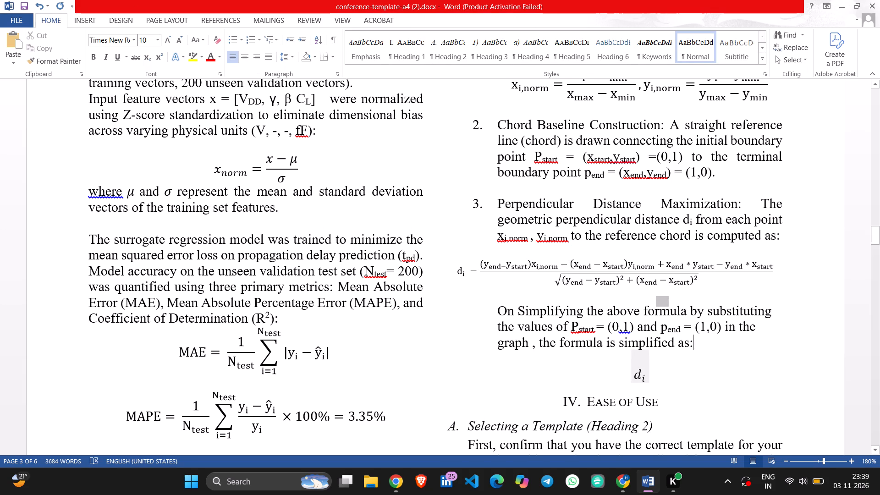
Add an equals sign after d with subscript i in the new equation below the simplification sentence.
{"action": "left_click", "coordinate": [643, 381]}
{"action": "key", "text": "Right"}
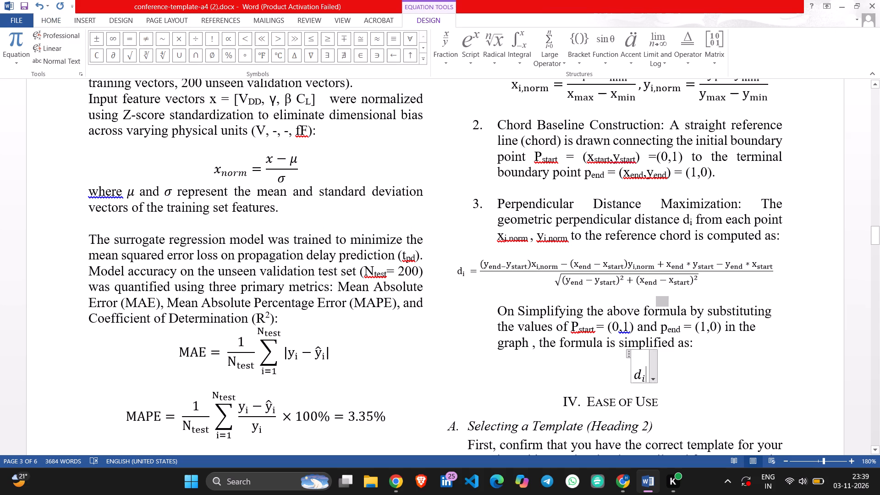
{"action": "key", "text": "equal"}
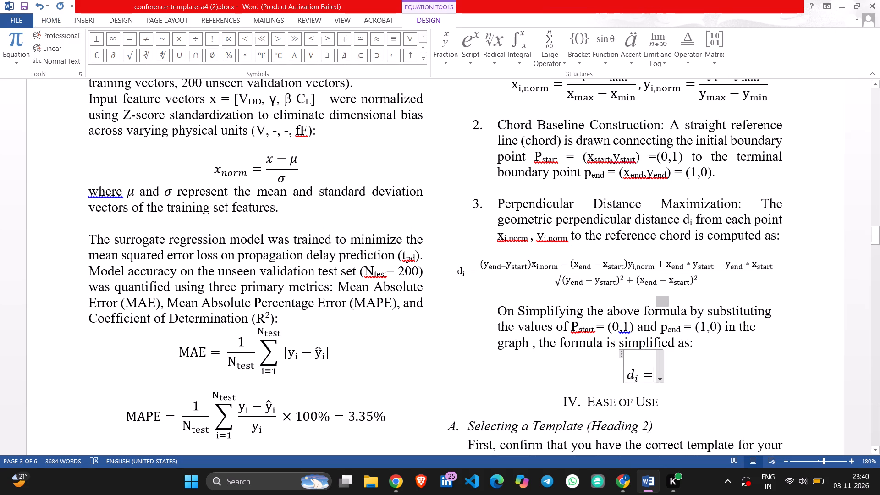
Set the font size of the whole R² equation to 7.
{"action": "scroll", "coordinate": [467, 299], "scroll_direction": "down", "scroll_amount": 1}
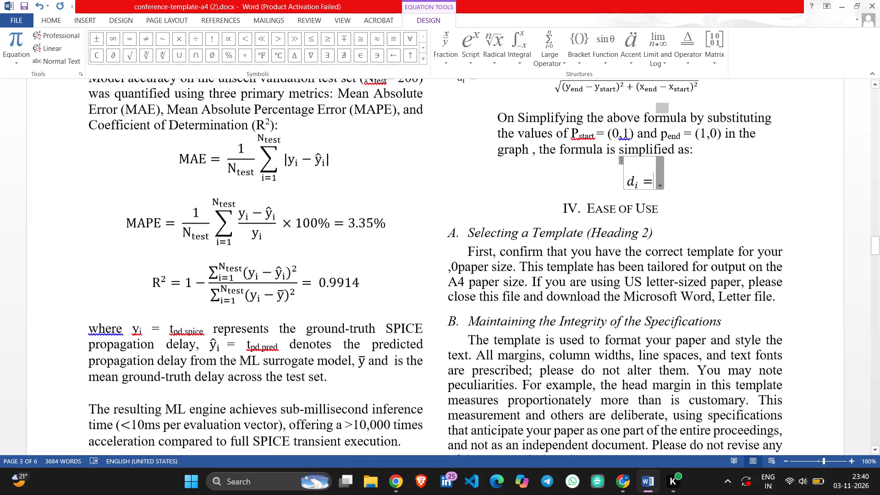
{"action": "scroll", "coordinate": [467, 299], "scroll_direction": "up", "scroll_amount": 2}
{"action": "scroll", "coordinate": [467, 299], "scroll_direction": "down", "scroll_amount": 2}
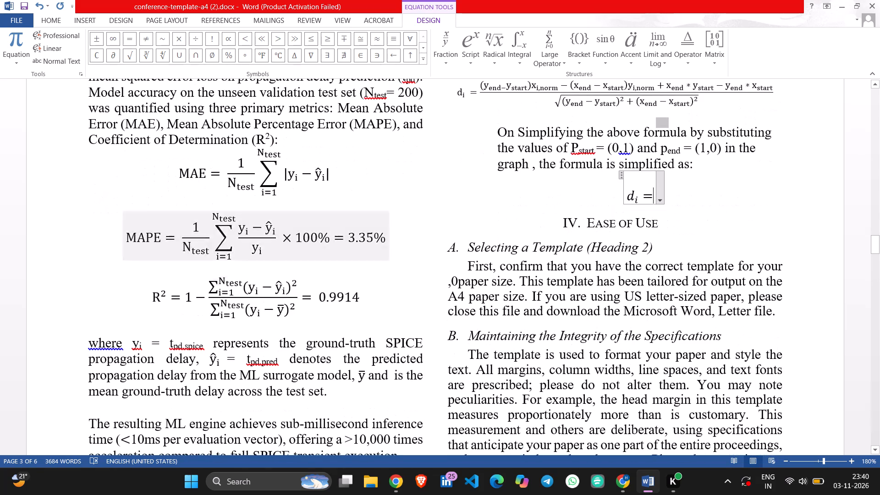
{"action": "left_click", "coordinate": [297, 309]}
{"action": "left_click_drag", "start_coordinate": [314, 312], "coordinate": [196, 297]}
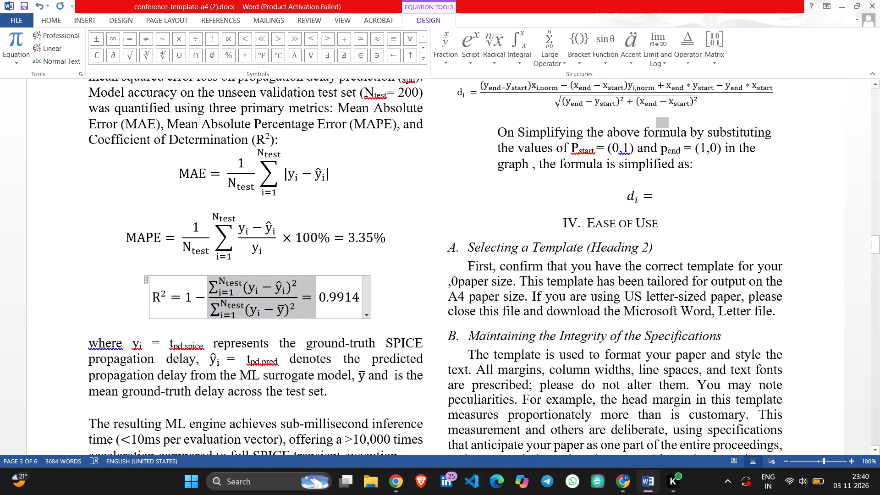
{"action": "left_click_drag", "start_coordinate": [196, 297], "coordinate": [230, 301]}
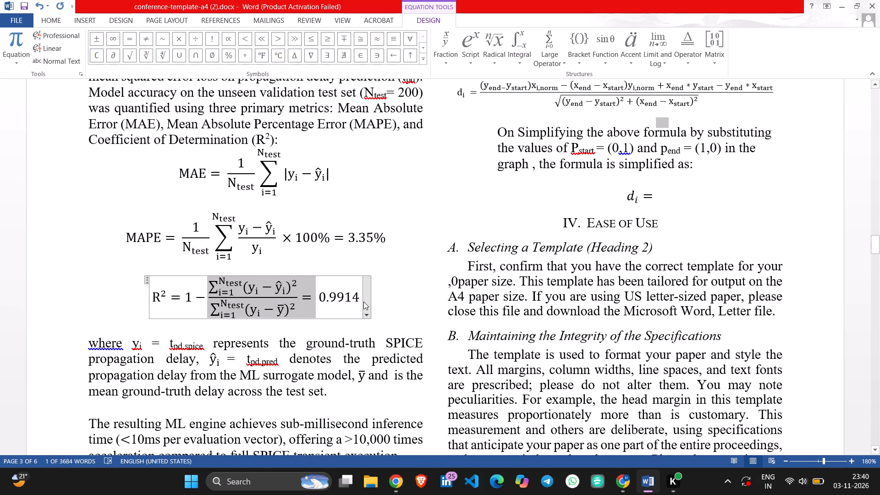
{"action": "left_click", "coordinate": [358, 299]}
{"action": "left_click_drag", "start_coordinate": [358, 299], "coordinate": [176, 294]}
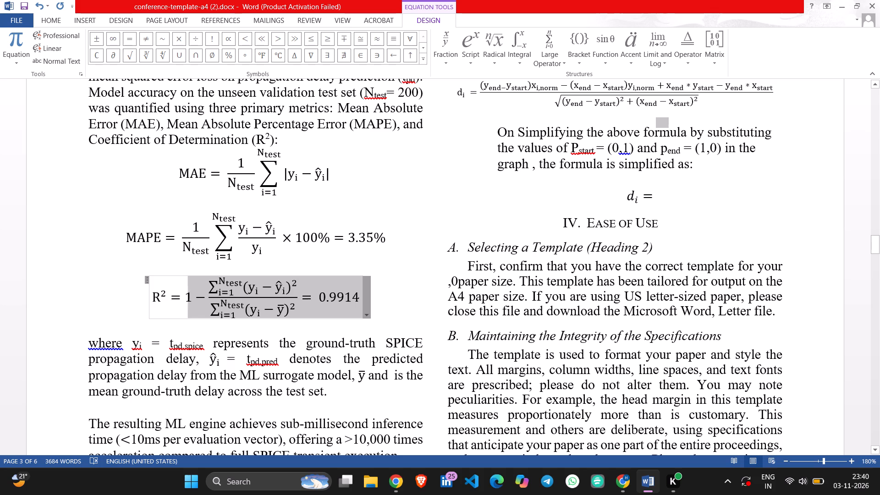
{"action": "left_click_drag", "start_coordinate": [176, 294], "coordinate": [148, 297]}
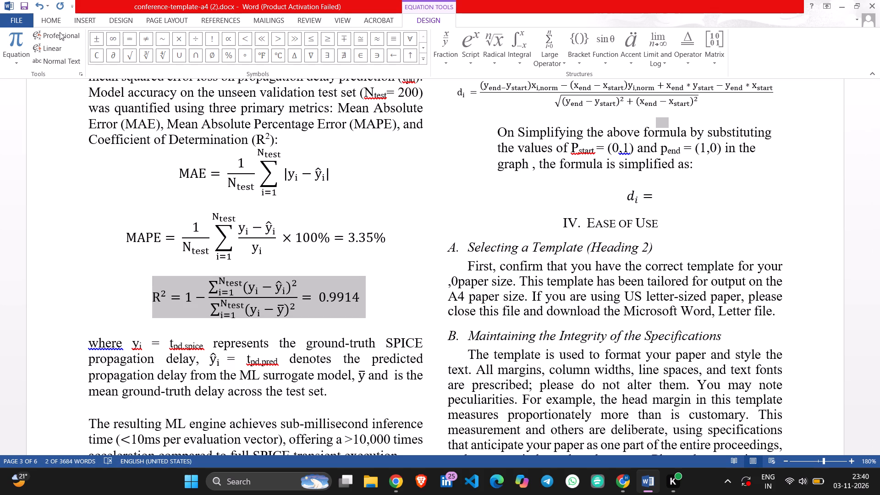
{"action": "left_click", "coordinate": [81, 18]}
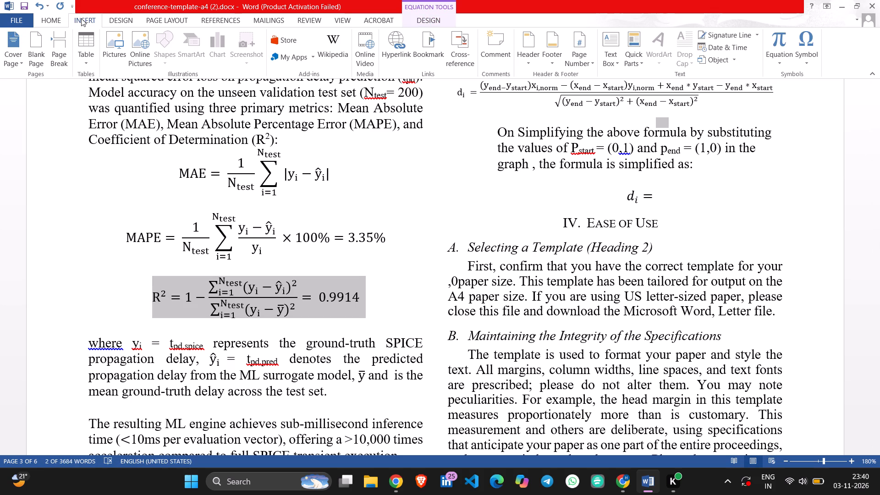
{"action": "left_click", "coordinate": [54, 19]}
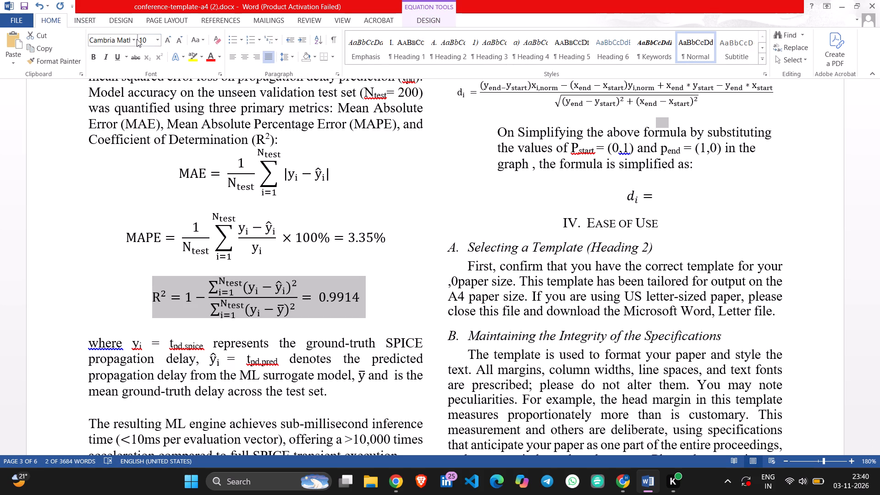
{"action": "left_click", "coordinate": [149, 40]}
{"action": "key", "text": "7"}
{"action": "key", "text": "Return"}
Set the font size of the whole MAPE equation to 7.
{"action": "left_click", "coordinate": [237, 231]}
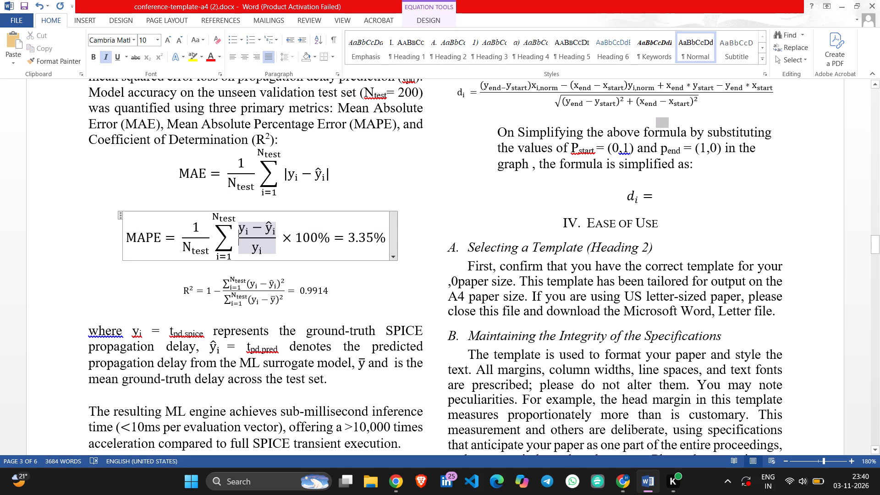
{"action": "left_click_drag", "start_coordinate": [290, 253], "coordinate": [279, 251]}
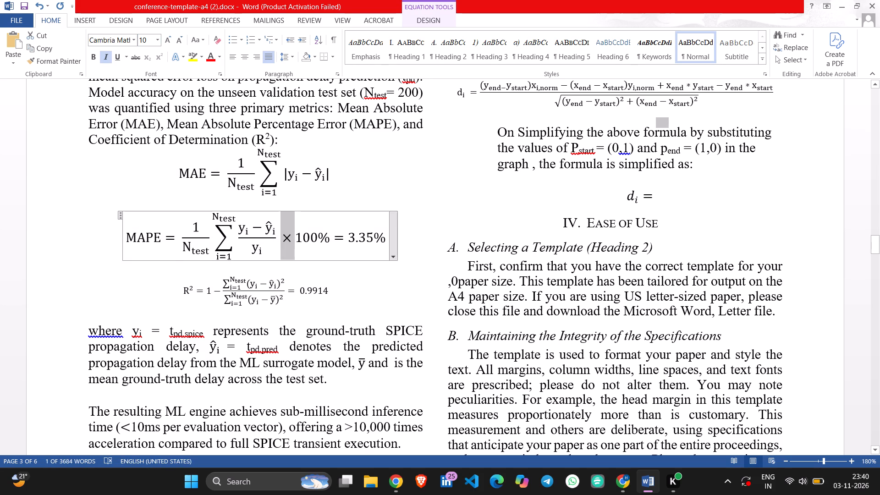
{"action": "left_click_drag", "start_coordinate": [385, 236], "coordinate": [120, 245]}
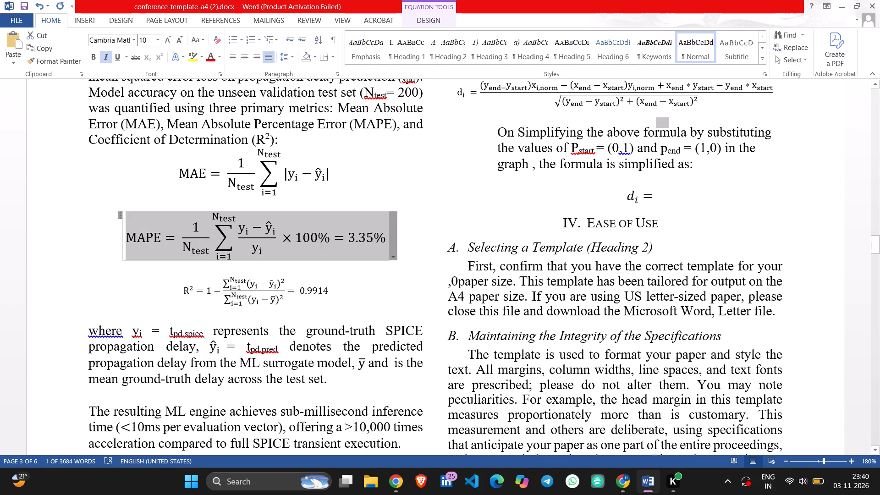
{"action": "left_click_drag", "start_coordinate": [120, 245], "coordinate": [125, 244]}
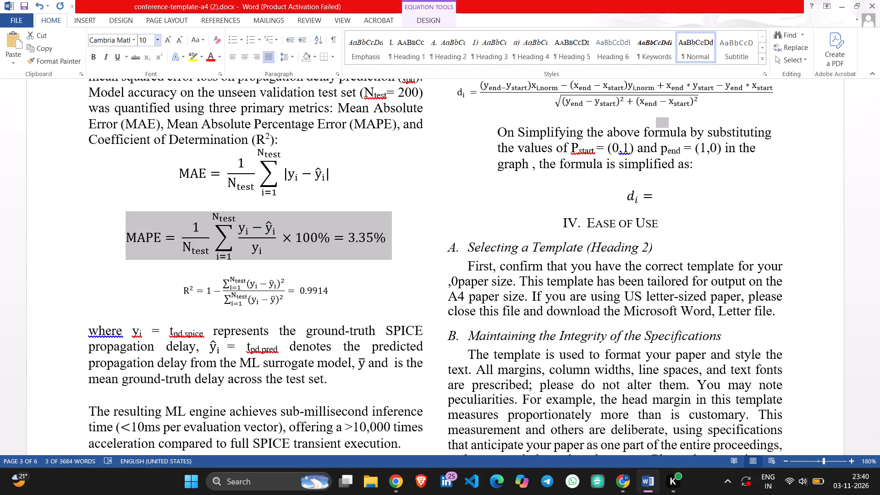
{"action": "left_click", "coordinate": [151, 38]}
{"action": "key", "text": "7"}
{"action": "key", "text": "Return"}
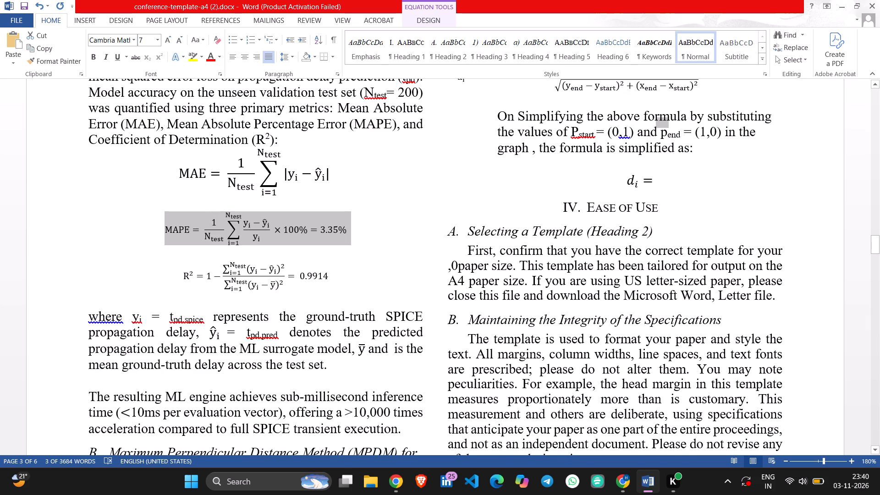
Set the font size of the whole MAE equation to 7.
{"action": "left_click", "coordinate": [295, 181]}
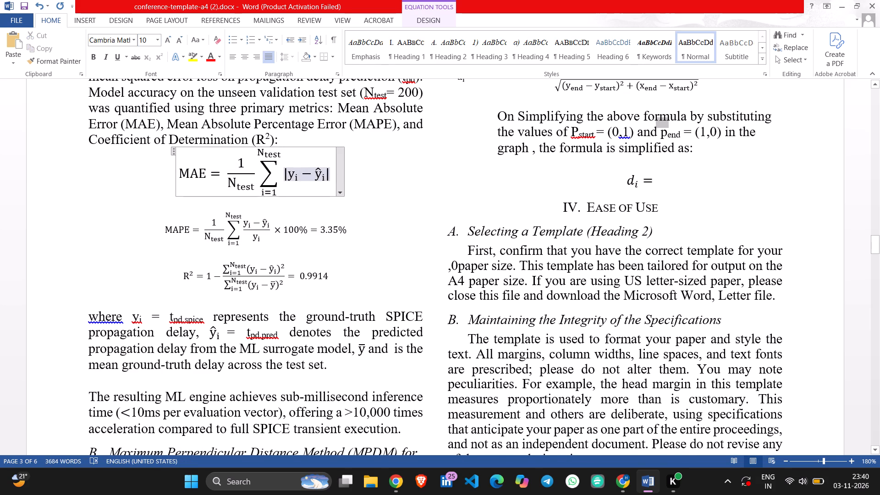
{"action": "left_click_drag", "start_coordinate": [330, 178], "coordinate": [188, 176]}
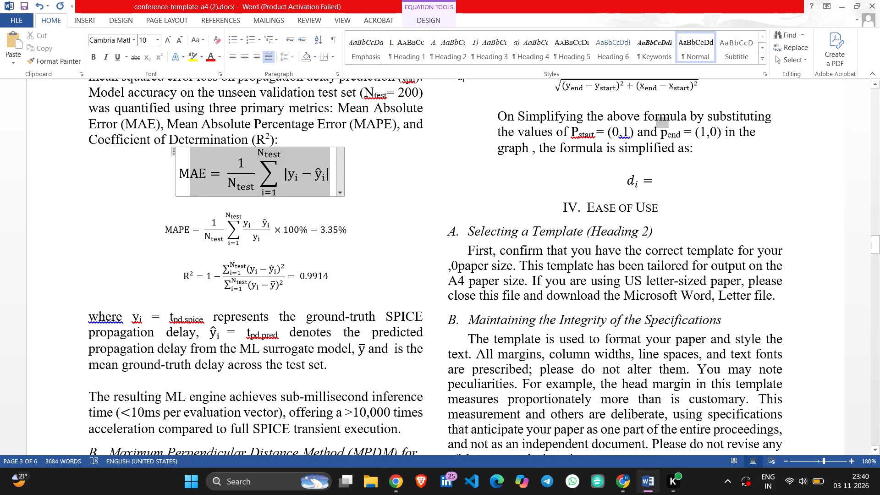
{"action": "left_click_drag", "start_coordinate": [188, 176], "coordinate": [181, 175]}
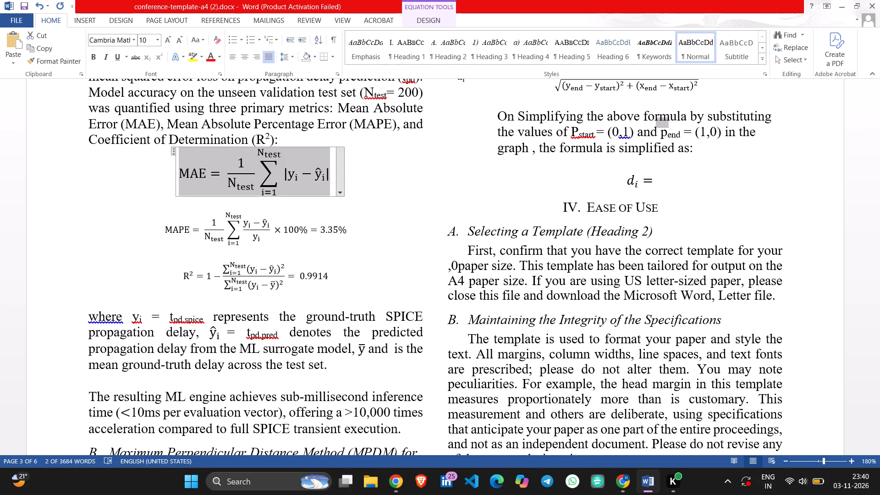
{"action": "left_click", "coordinate": [146, 38]}
{"action": "key", "text": "7"}
{"action": "key", "text": "Return"}
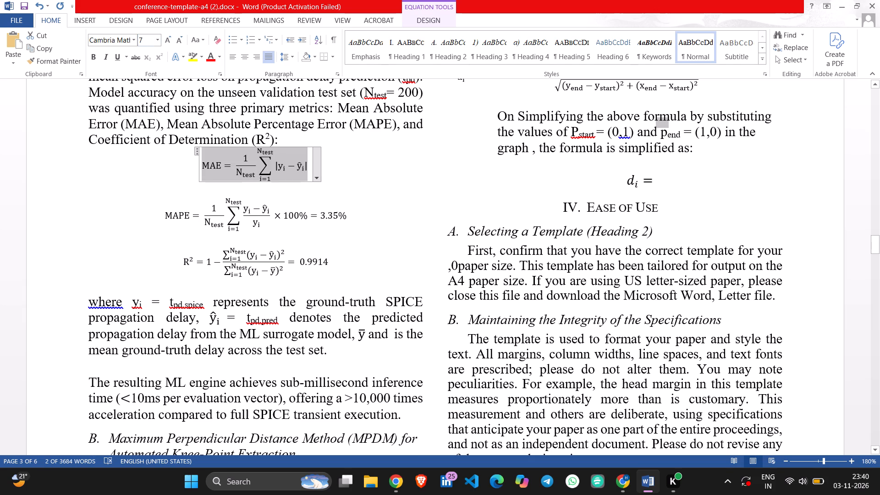
{"action": "left_click", "coordinate": [362, 185]}
Change the x_norm standardization equation from italic to upright text and set its font size to 7.
{"action": "scroll", "coordinate": [362, 185], "scroll_direction": "up", "scroll_amount": 2}
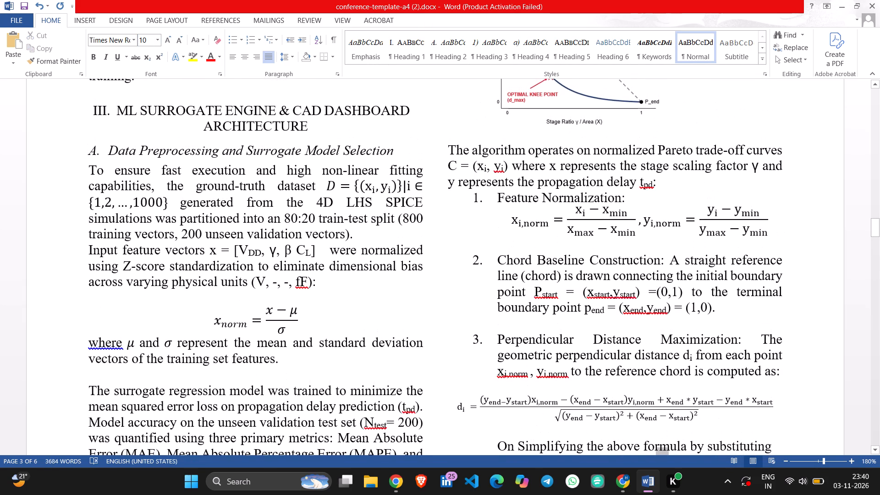
{"action": "left_click", "coordinate": [298, 324]}
{"action": "left_click_drag", "start_coordinate": [298, 324], "coordinate": [213, 323]}
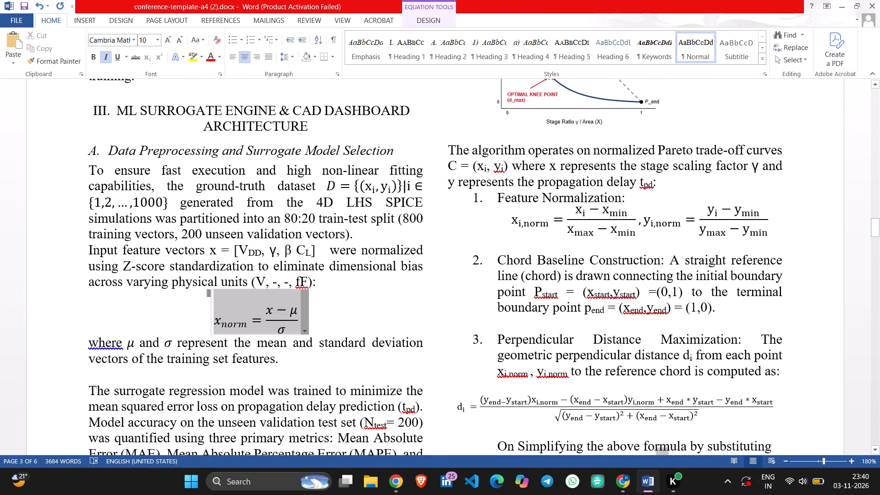
{"action": "left_click_drag", "start_coordinate": [213, 323], "coordinate": [212, 323]}
{"action": "left_click", "coordinate": [104, 60]}
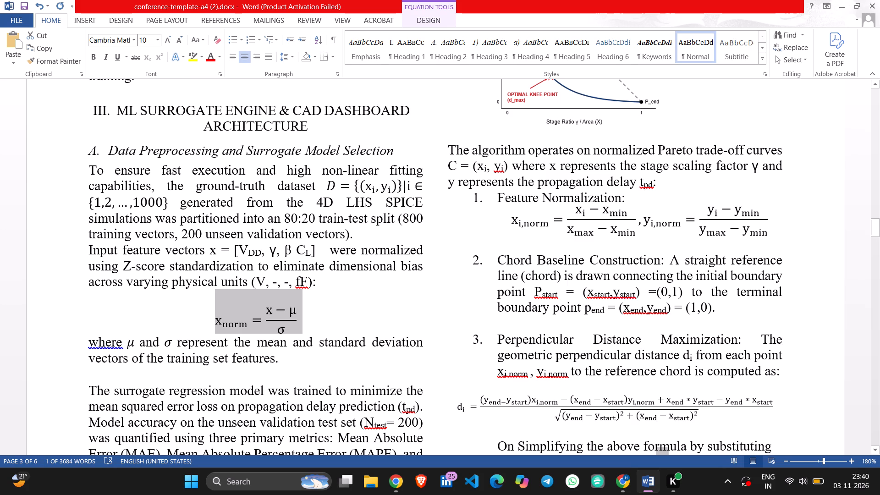
{"action": "left_click", "coordinate": [149, 38]}
{"action": "key", "text": "7"}
{"action": "key", "text": "Return"}
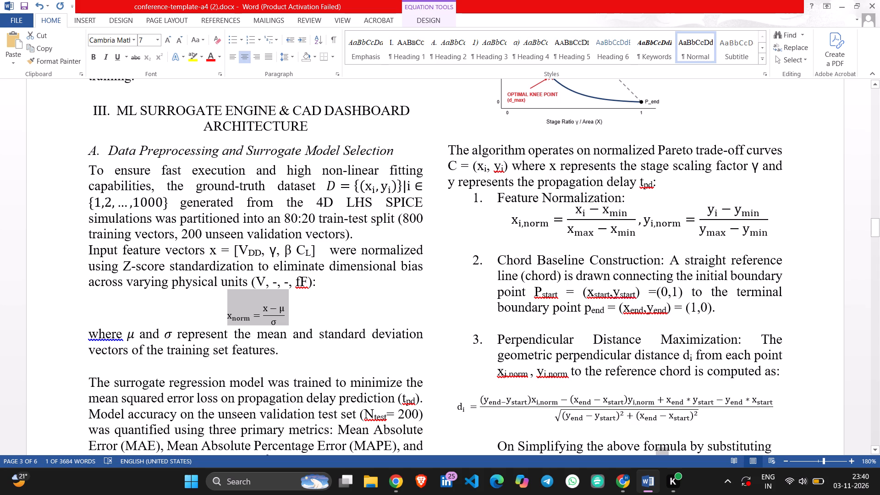
Change the symbols μ and σ to upright text in the sentence below the x_norm equation.
{"action": "left_click", "coordinate": [134, 337]}
{"action": "left_click_drag", "start_coordinate": [135, 335], "coordinate": [132, 335]}
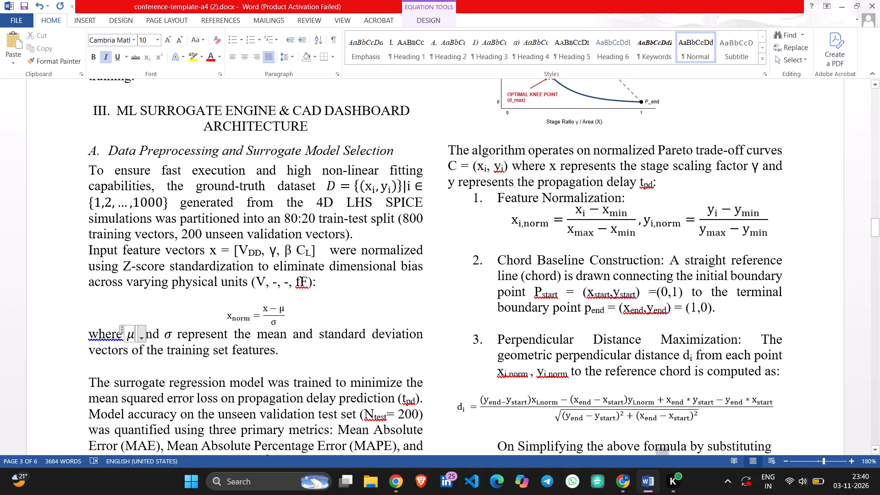
{"action": "left_click_drag", "start_coordinate": [132, 335], "coordinate": [128, 335]}
{"action": "key", "text": "ctrl+i"}
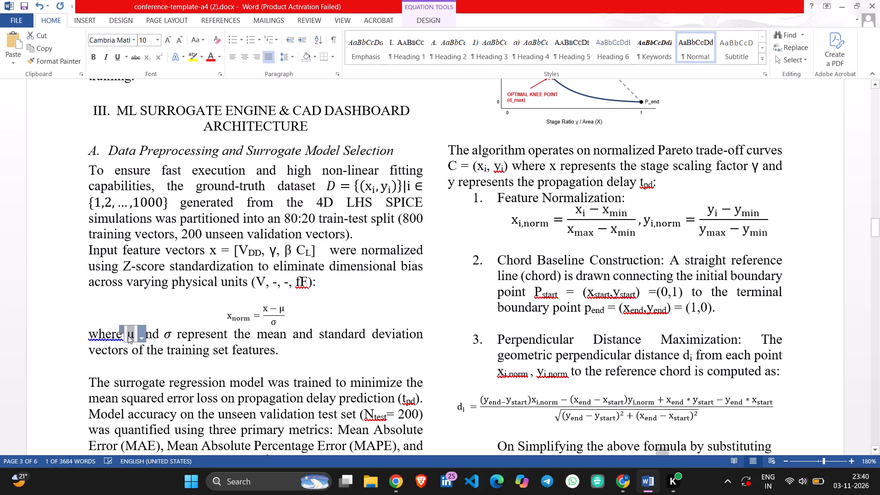
{"action": "double_click", "coordinate": [169, 337]}
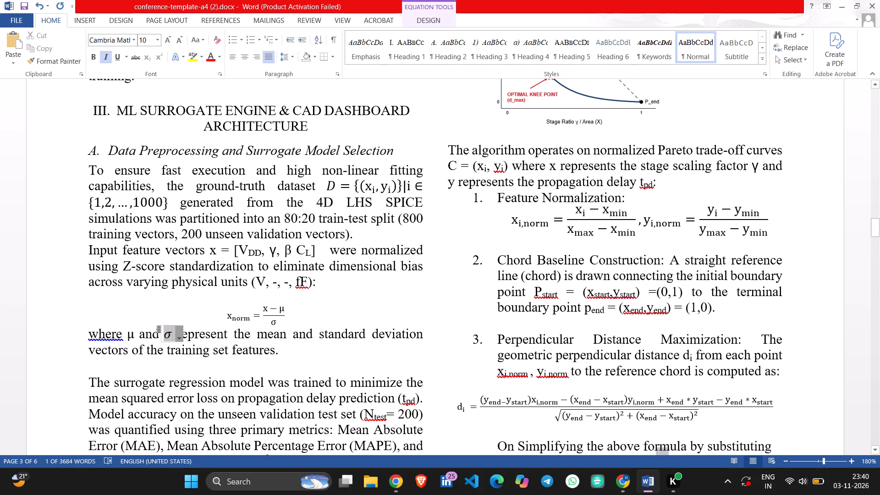
{"action": "key", "text": "ctrl+i"}
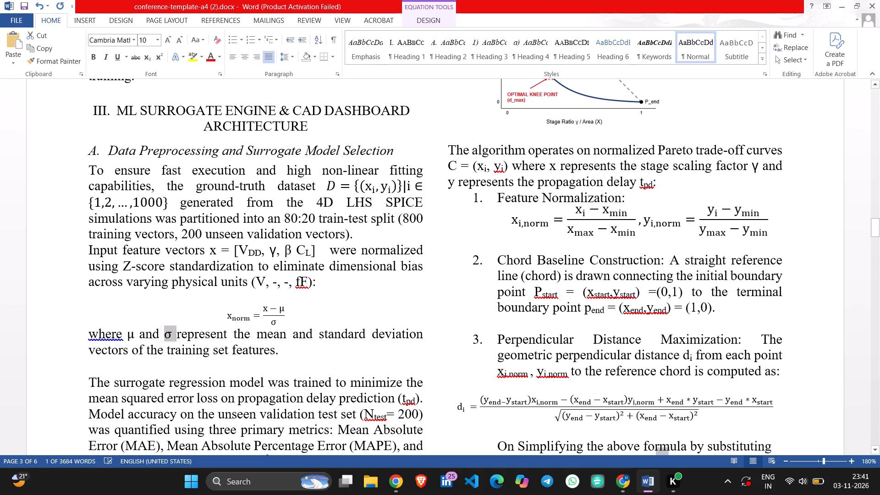
{"action": "left_click", "coordinate": [271, 336]}
Set the font size of the t_pd propagation delay equation, above the extracted-values paragraph, to 7.
{"action": "scroll", "coordinate": [271, 336], "scroll_direction": "up", "scroll_amount": 2}
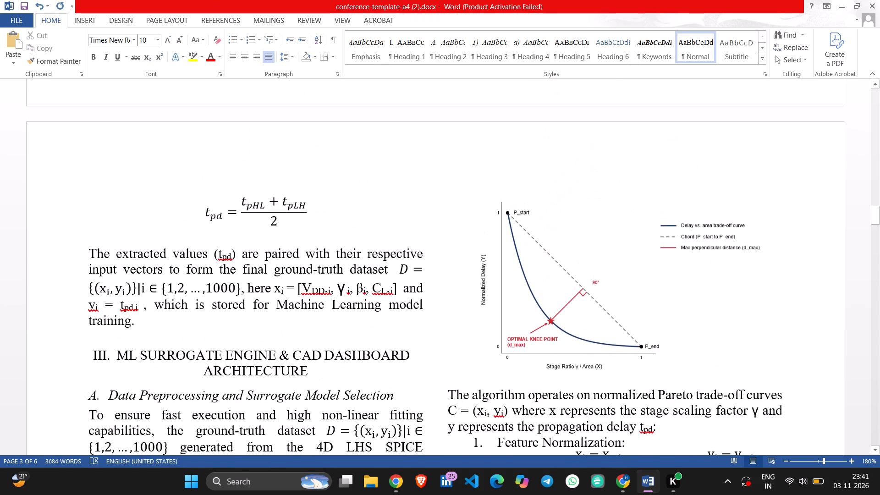
{"action": "scroll", "coordinate": [262, 294], "scroll_direction": "up", "scroll_amount": 3}
{"action": "scroll", "coordinate": [262, 294], "scroll_direction": "down", "scroll_amount": 2}
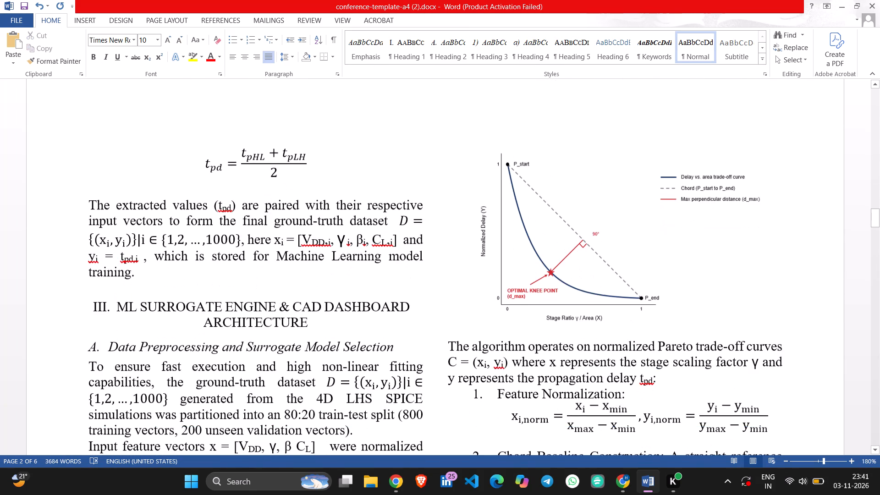
{"action": "left_click", "coordinate": [272, 181]}
{"action": "left_click", "coordinate": [282, 165]}
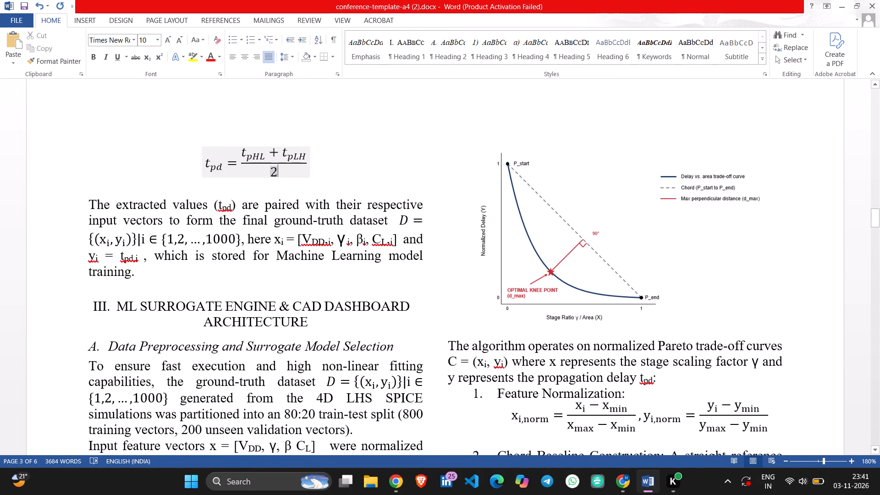
{"action": "left_click_drag", "start_coordinate": [303, 168], "coordinate": [169, 161]}
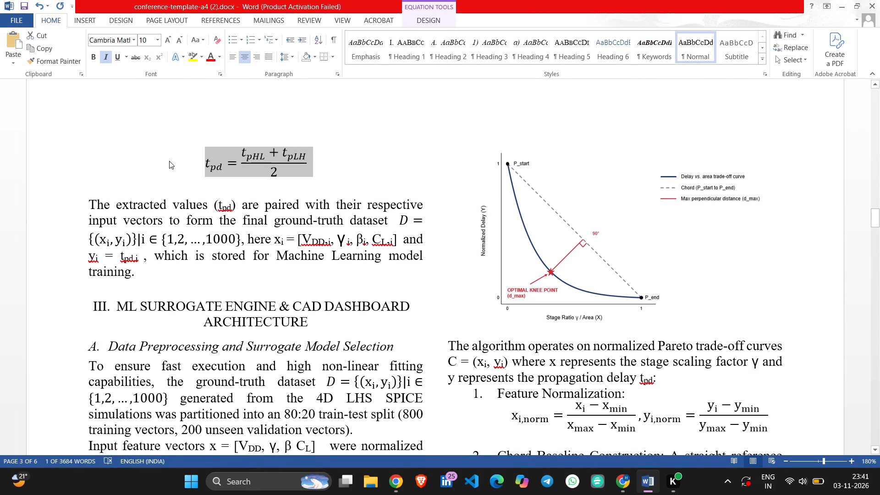
{"action": "left_click", "coordinate": [151, 38]}
{"action": "key", "text": "7"}
{"action": "key", "text": "Return"}
{"action": "scroll", "coordinate": [316, 132], "scroll_direction": "up", "scroll_amount": 1}
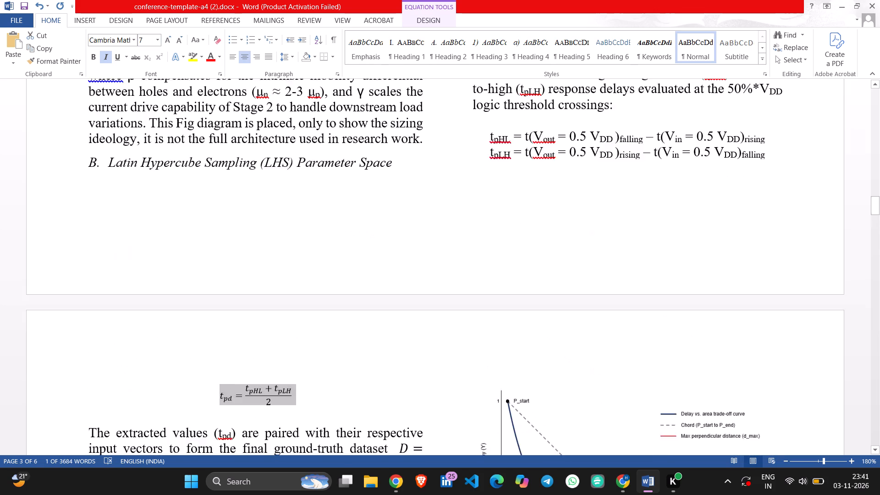
Review the t_pHL and t_pLH threshold equations and the paper's other pages for equation formatting, ending at the simplified d_i formula.
{"action": "scroll", "coordinate": [316, 132], "scroll_direction": "up", "scroll_amount": 1}
{"action": "left_click", "coordinate": [565, 286]}
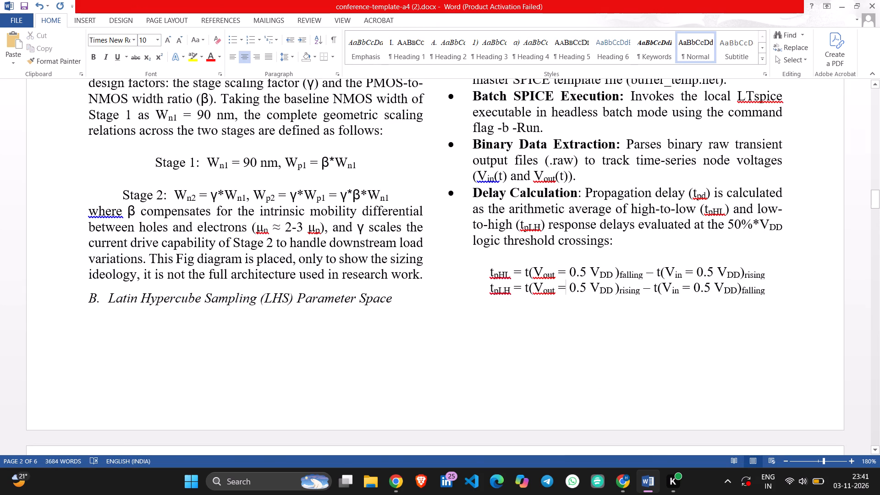
{"action": "left_click", "coordinate": [763, 291]}
{"action": "left_click_drag", "start_coordinate": [769, 292], "coordinate": [561, 292]}
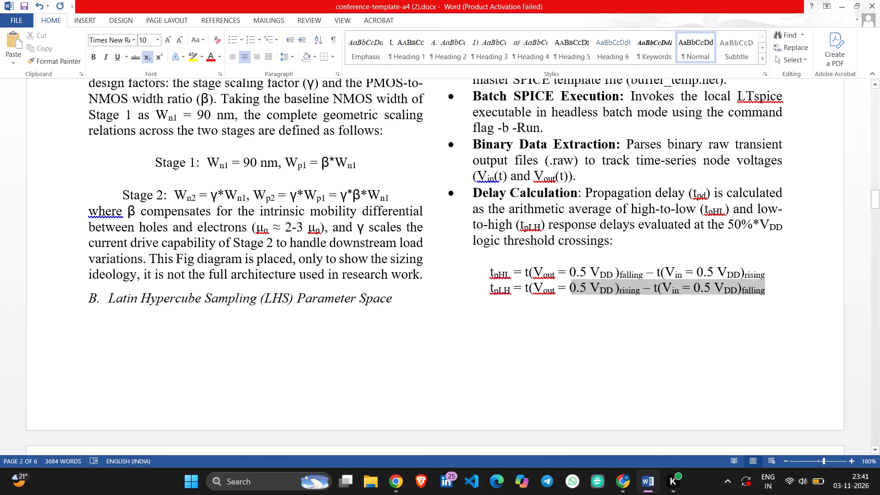
{"action": "left_click_drag", "start_coordinate": [561, 292], "coordinate": [503, 275]}
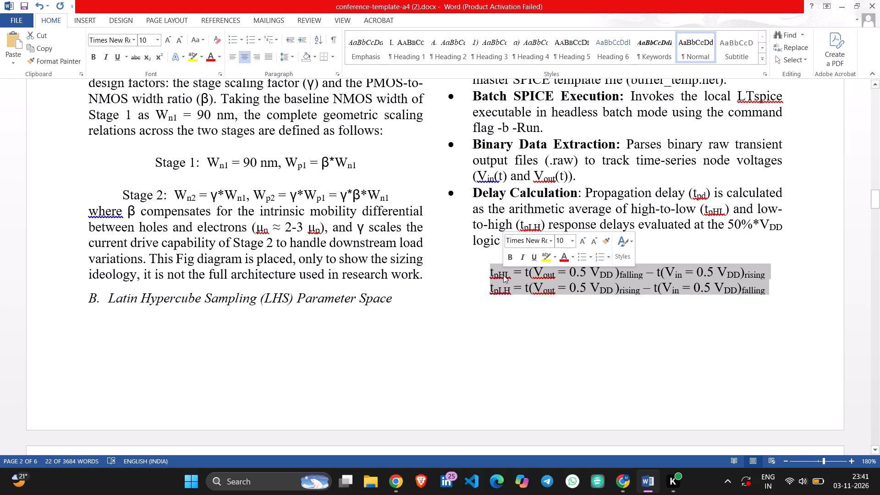
{"action": "left_click", "coordinate": [766, 219]}
{"action": "scroll", "coordinate": [766, 219], "scroll_direction": "up", "scroll_amount": 3}
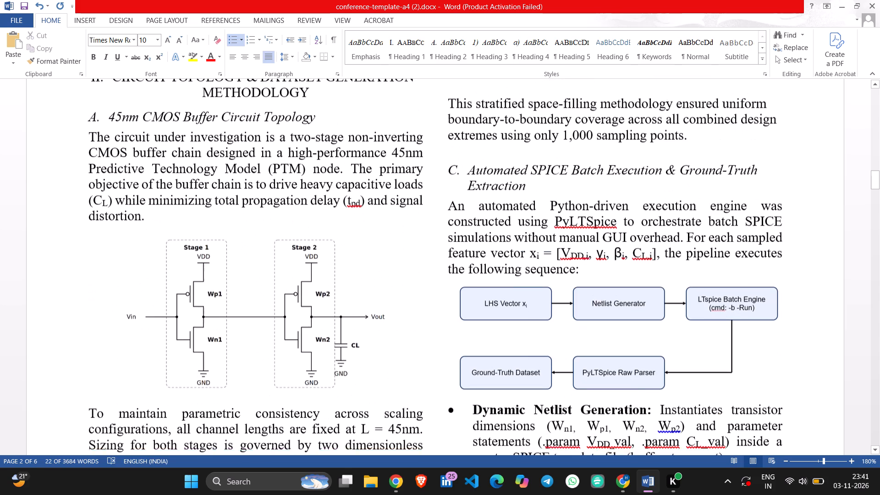
{"action": "scroll", "coordinate": [766, 219], "scroll_direction": "up", "scroll_amount": 2}
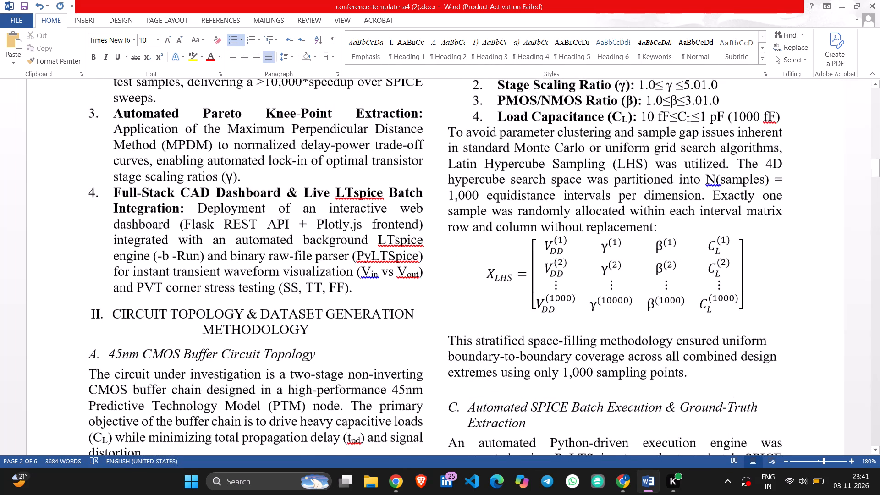
{"action": "scroll", "coordinate": [766, 219], "scroll_direction": "up", "scroll_amount": 1}
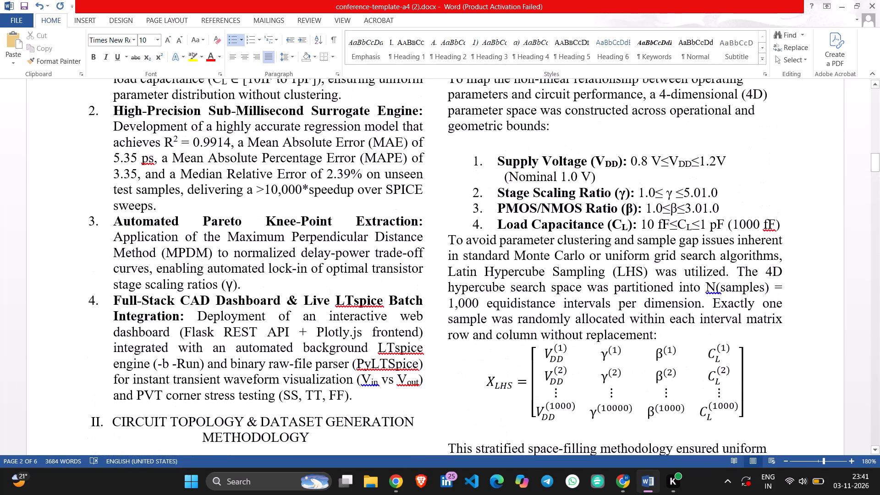
{"action": "scroll", "coordinate": [771, 214], "scroll_direction": "up", "scroll_amount": 4}
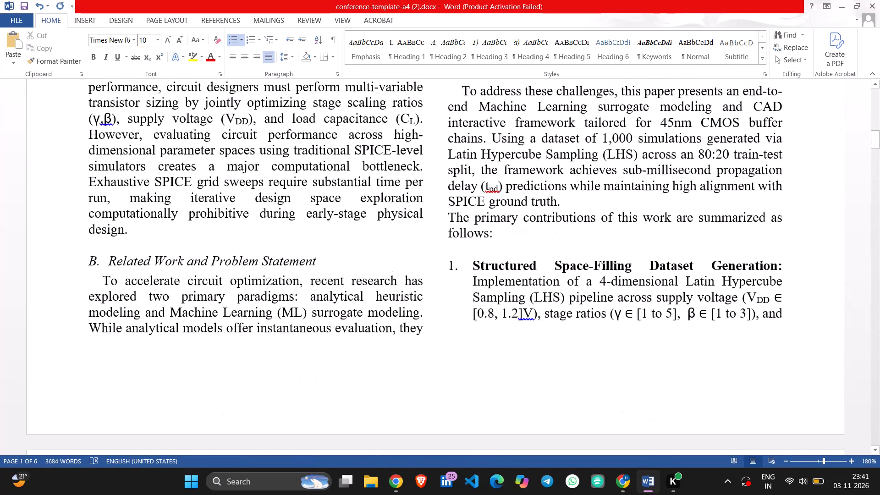
{"action": "scroll", "coordinate": [771, 214], "scroll_direction": "up", "scroll_amount": 2}
{"action": "scroll", "coordinate": [771, 214], "scroll_direction": "down", "scroll_amount": 11}
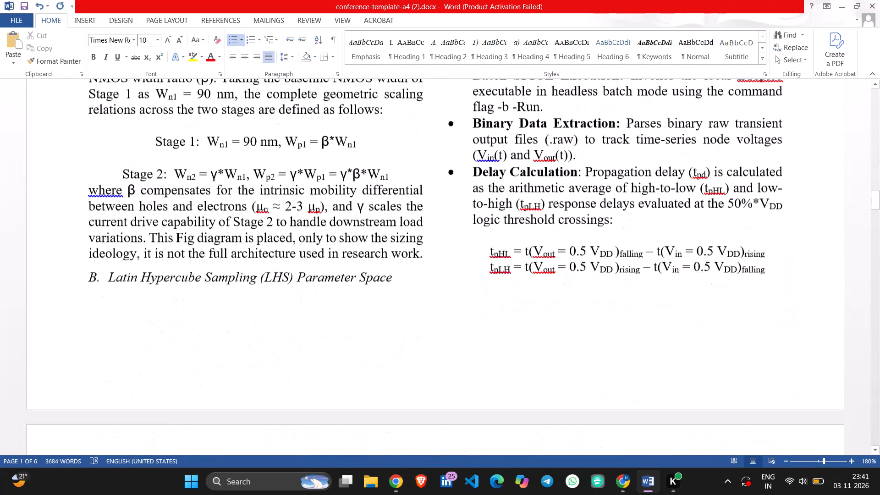
{"action": "scroll", "coordinate": [771, 214], "scroll_direction": "down", "scroll_amount": 5}
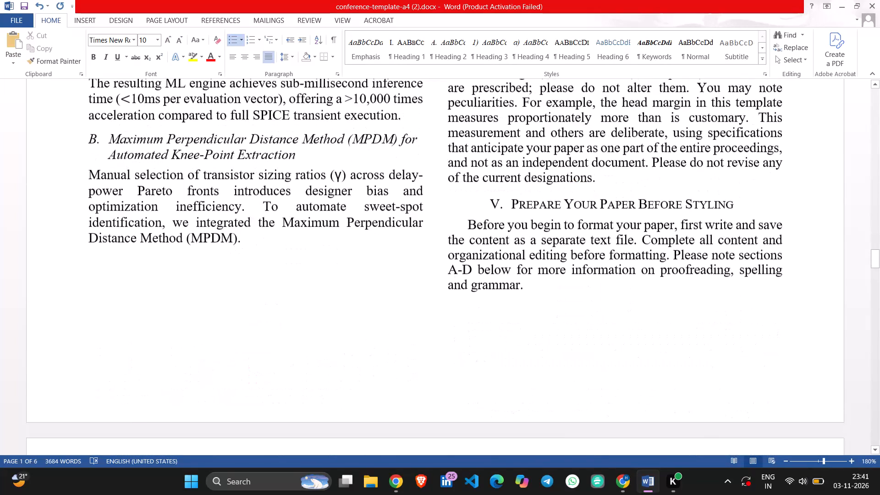
{"action": "scroll", "coordinate": [771, 214], "scroll_direction": "down", "scroll_amount": 3}
{"action": "scroll", "coordinate": [771, 214], "scroll_direction": "up", "scroll_amount": 2}
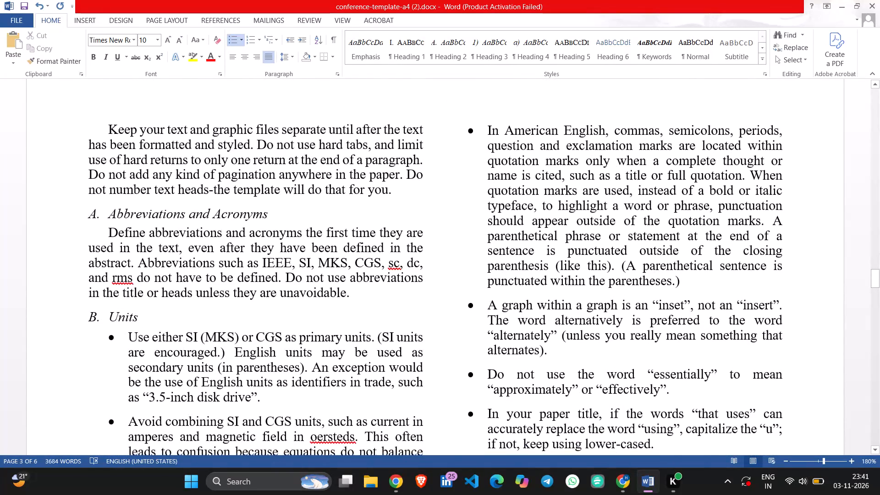
{"action": "scroll", "coordinate": [771, 214], "scroll_direction": "up", "scroll_amount": 5}
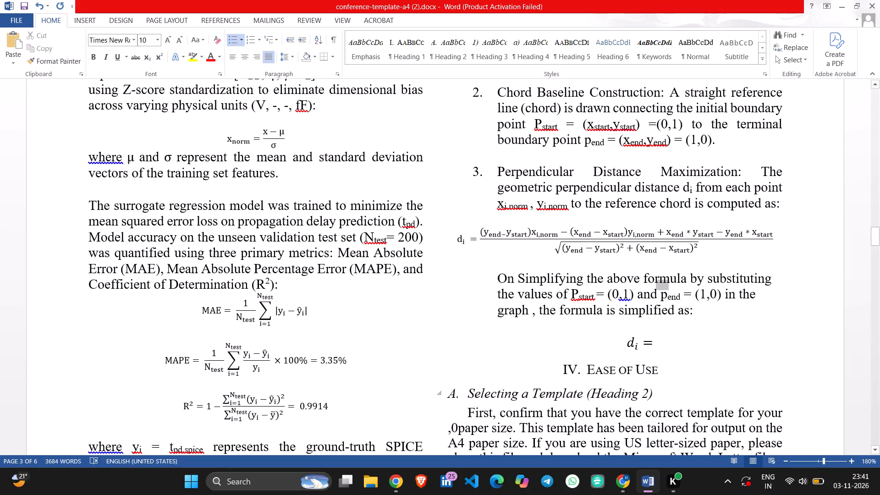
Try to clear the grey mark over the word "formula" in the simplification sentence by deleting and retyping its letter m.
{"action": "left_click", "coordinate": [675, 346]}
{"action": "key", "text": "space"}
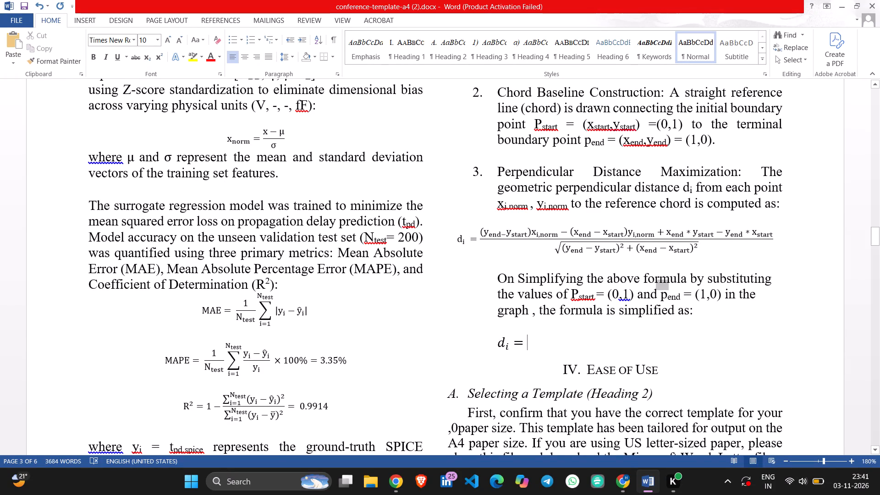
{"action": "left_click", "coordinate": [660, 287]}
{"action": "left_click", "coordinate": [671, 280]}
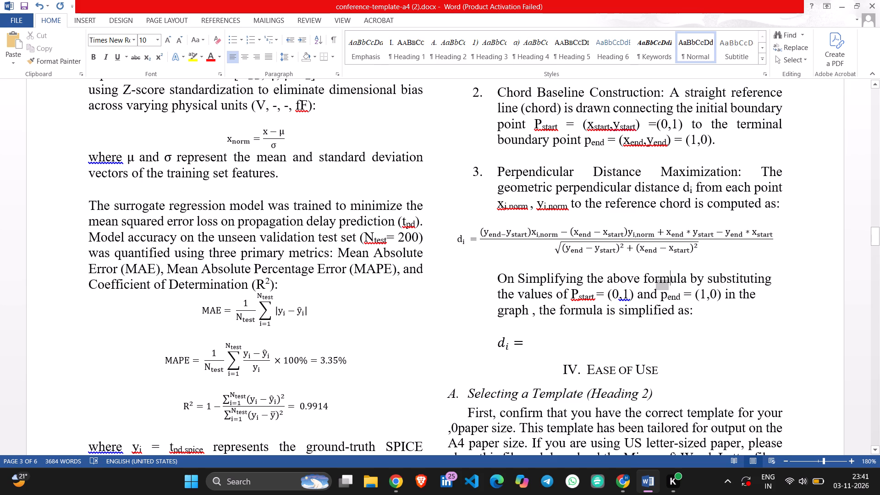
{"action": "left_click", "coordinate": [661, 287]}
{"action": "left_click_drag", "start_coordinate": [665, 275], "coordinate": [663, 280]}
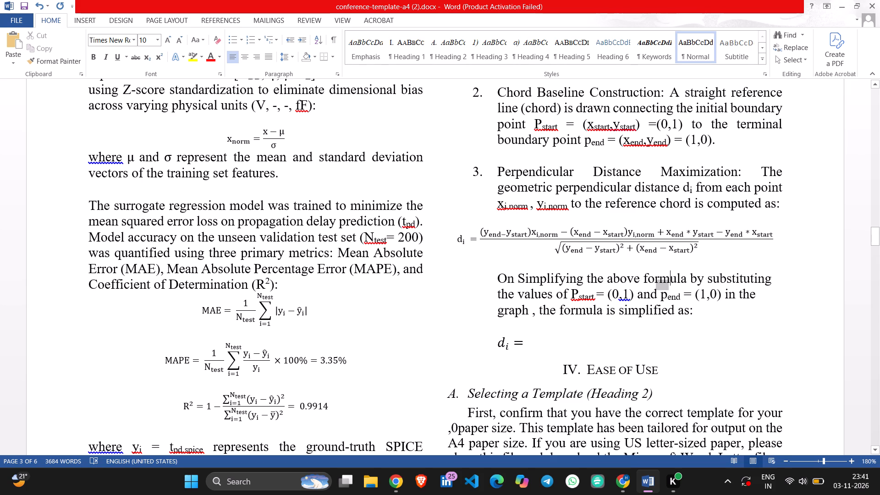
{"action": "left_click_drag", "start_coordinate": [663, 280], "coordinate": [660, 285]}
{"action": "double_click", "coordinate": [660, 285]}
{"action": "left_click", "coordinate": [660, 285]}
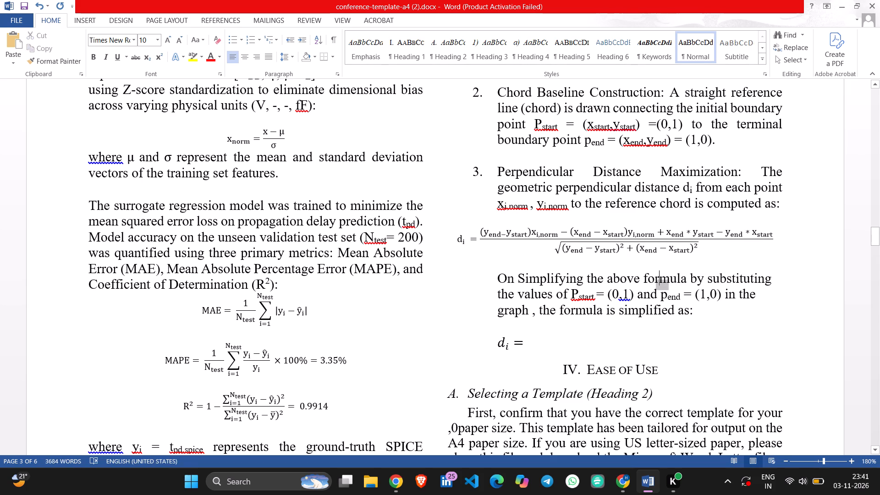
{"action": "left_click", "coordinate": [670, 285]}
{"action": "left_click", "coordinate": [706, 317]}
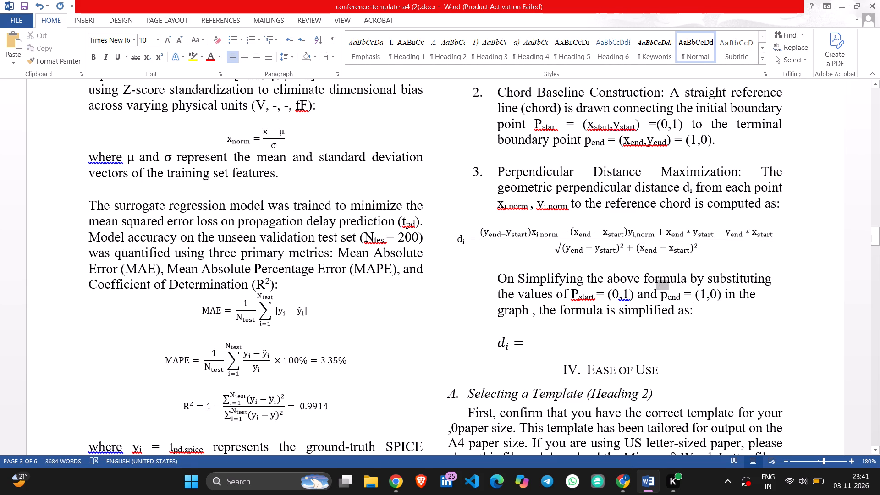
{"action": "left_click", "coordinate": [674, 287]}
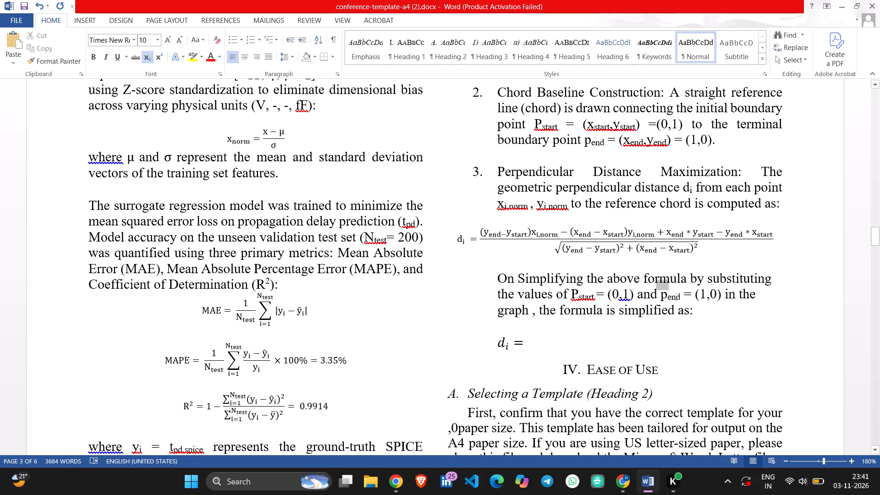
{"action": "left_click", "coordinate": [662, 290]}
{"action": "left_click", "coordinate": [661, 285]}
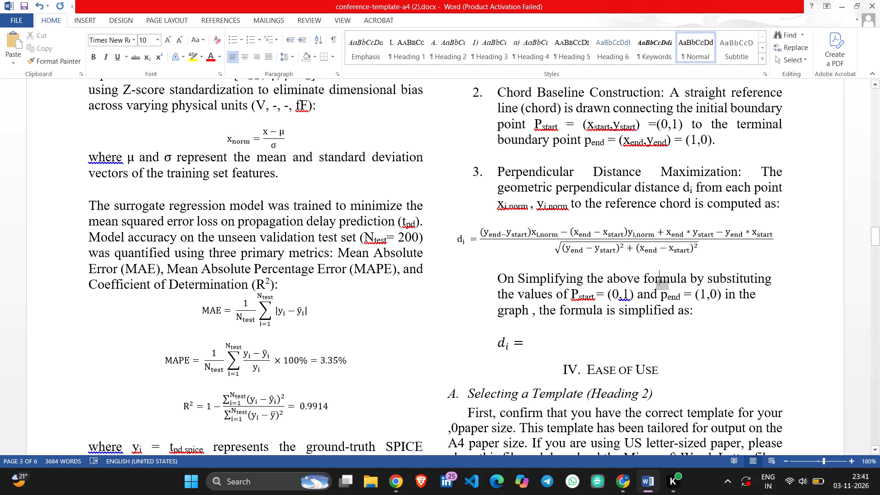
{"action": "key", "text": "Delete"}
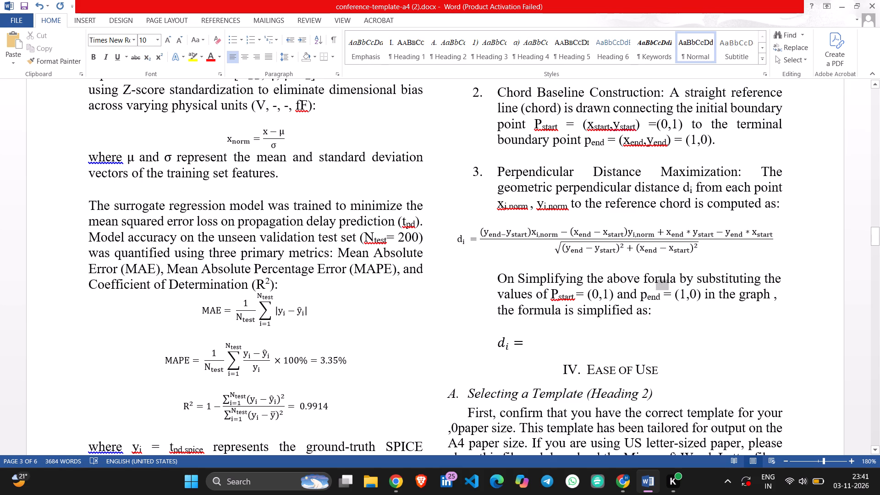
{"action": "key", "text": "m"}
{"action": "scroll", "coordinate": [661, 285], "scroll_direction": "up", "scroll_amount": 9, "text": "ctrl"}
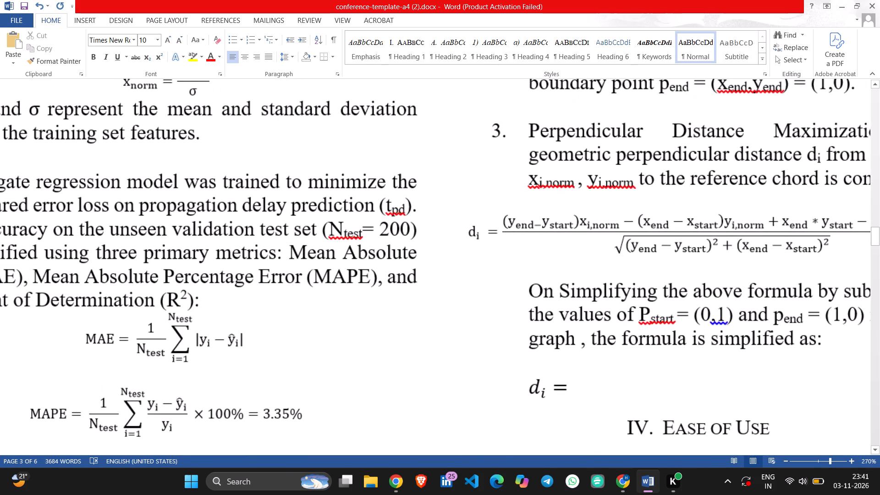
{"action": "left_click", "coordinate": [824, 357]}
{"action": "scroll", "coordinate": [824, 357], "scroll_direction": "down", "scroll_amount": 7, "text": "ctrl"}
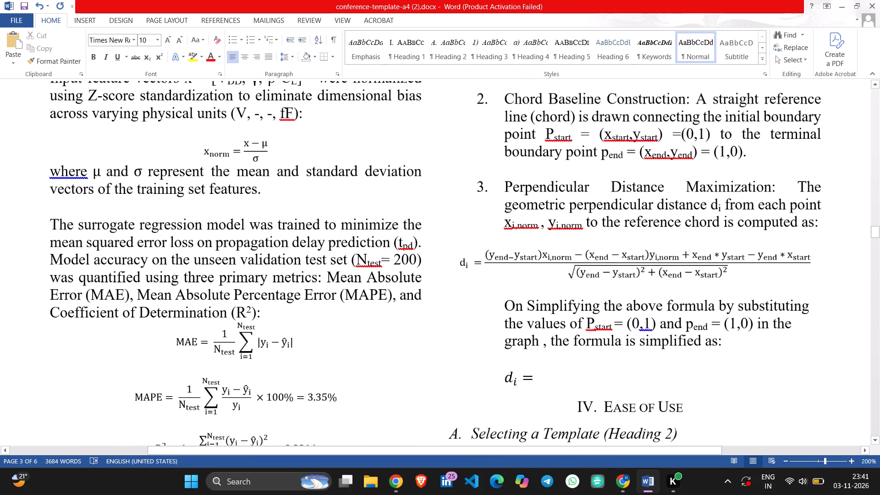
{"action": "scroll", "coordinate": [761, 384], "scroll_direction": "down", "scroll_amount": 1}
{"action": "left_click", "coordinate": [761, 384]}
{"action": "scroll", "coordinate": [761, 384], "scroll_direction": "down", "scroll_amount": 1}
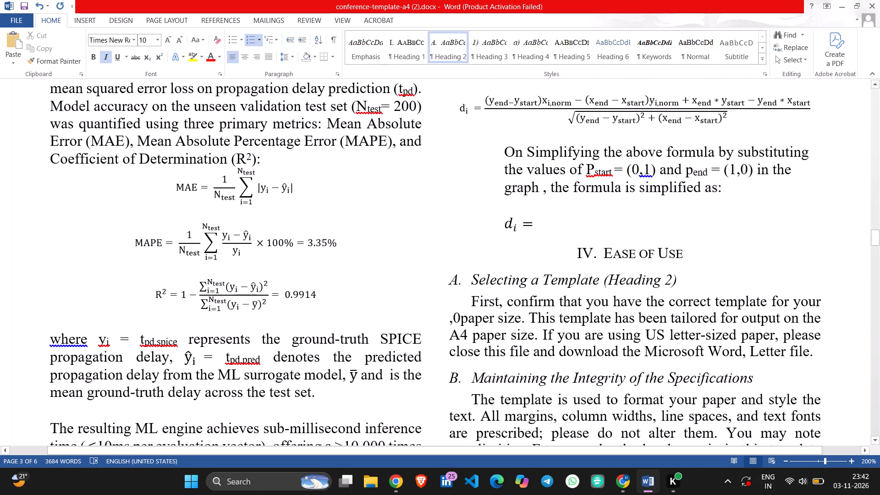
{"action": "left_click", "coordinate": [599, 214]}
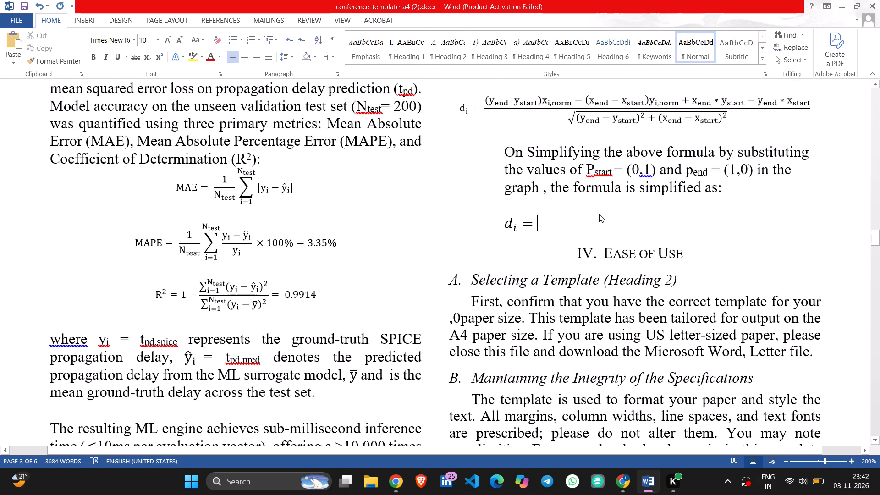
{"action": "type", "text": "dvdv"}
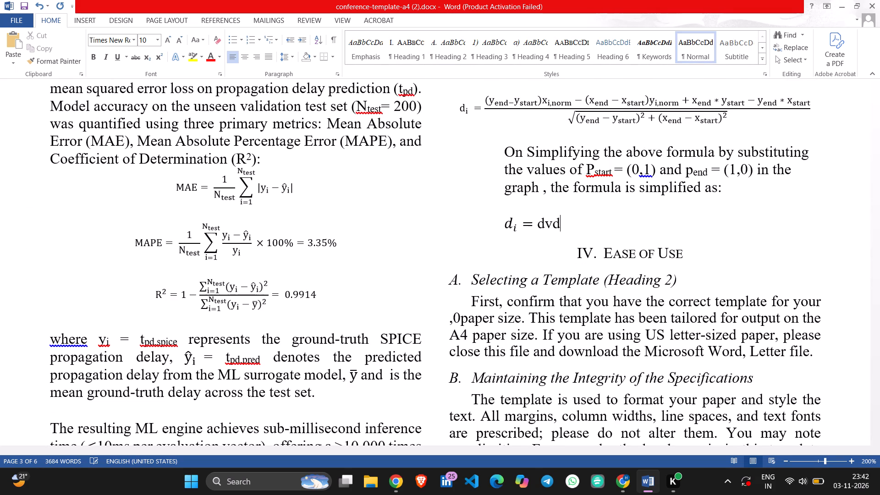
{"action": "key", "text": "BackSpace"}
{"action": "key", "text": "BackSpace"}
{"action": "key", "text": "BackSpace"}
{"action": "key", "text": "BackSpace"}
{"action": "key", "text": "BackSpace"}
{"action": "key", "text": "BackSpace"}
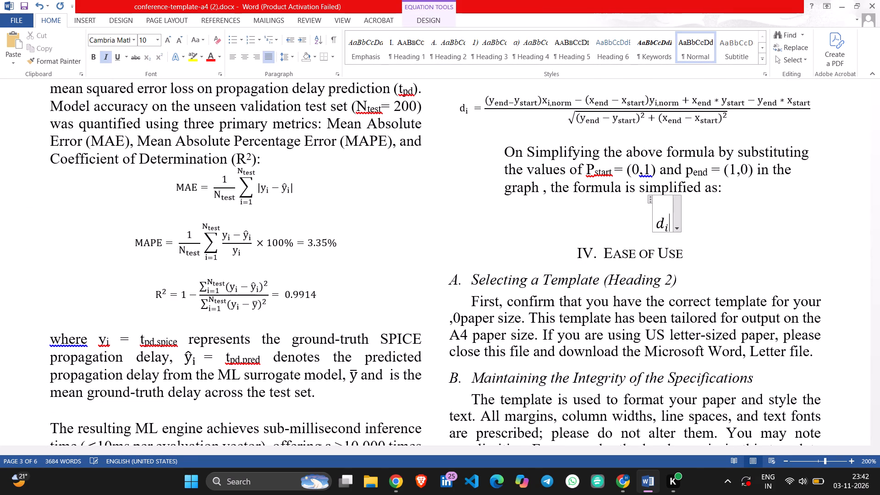
{"action": "key", "text": "equal"}
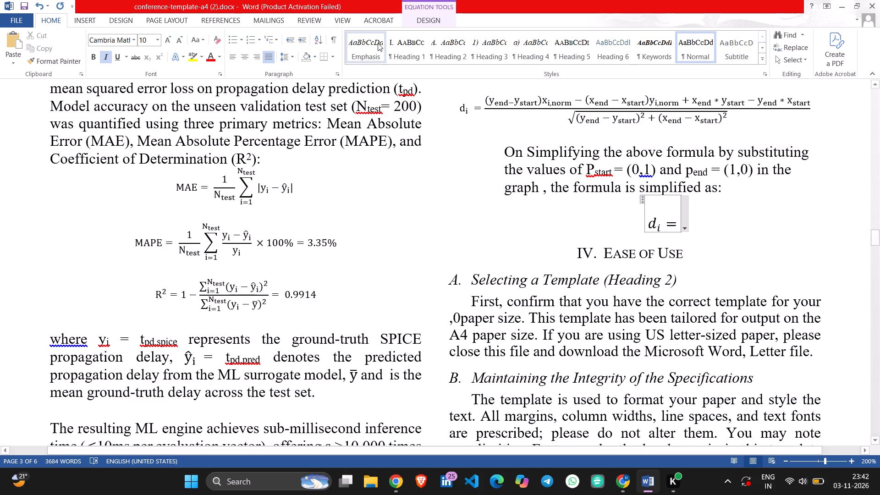
{"action": "left_click", "coordinate": [418, 25]}
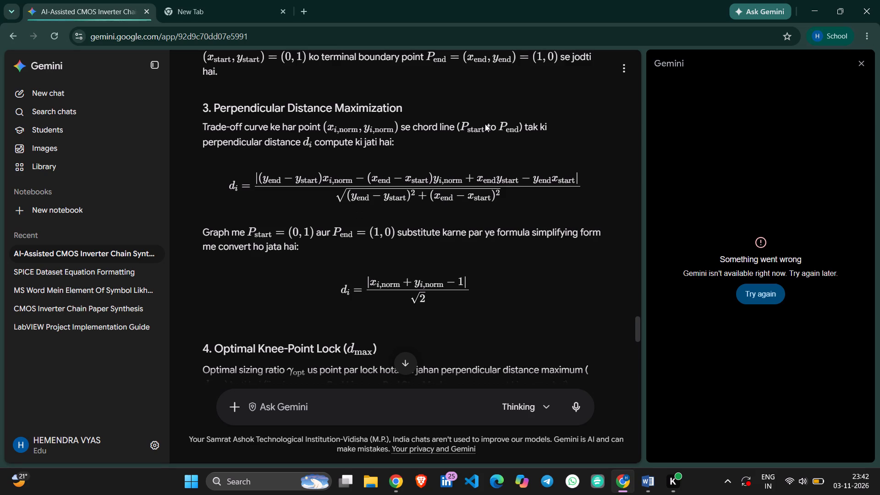
{"action": "left_click", "coordinate": [457, 44]}
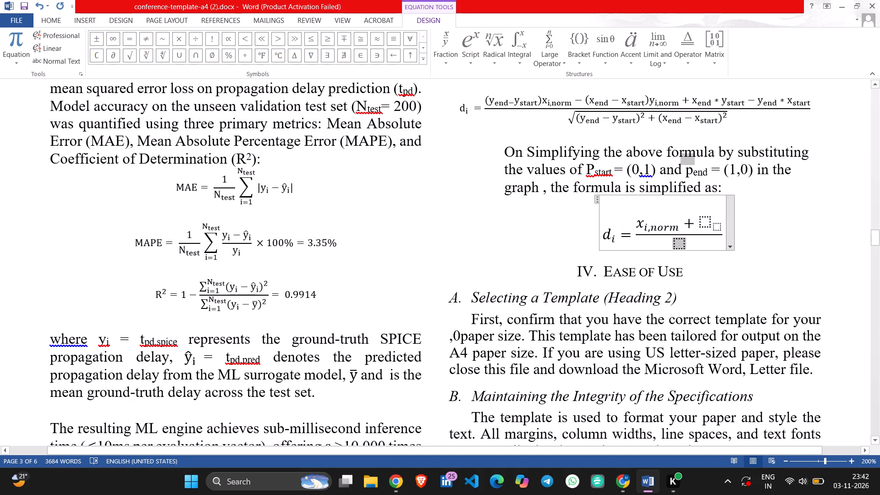
{"action": "key", "text": "Right"}
{"action": "key", "text": "Right"}
{"action": "key", "text": "Right"}
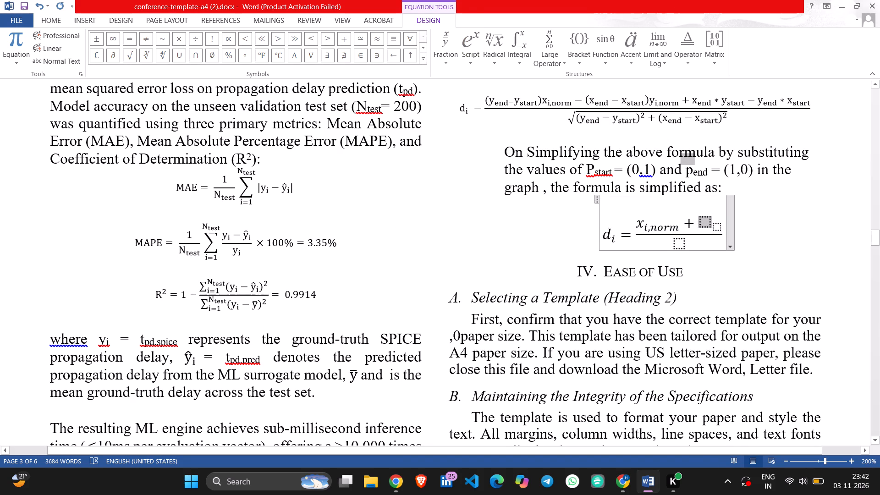
{"action": "key", "text": "y"}
{"action": "key", "text": "Right"}
{"action": "type", "text": "i,"}
{"action": "type", "text": "norm"}
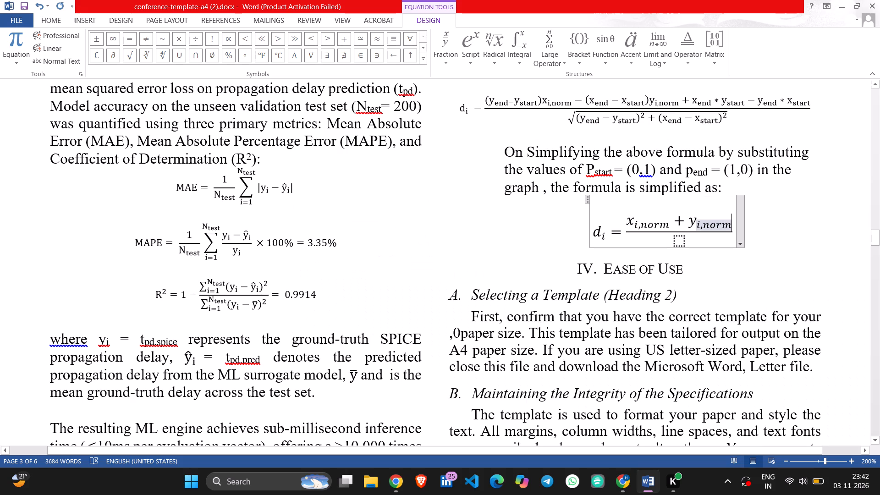
{"action": "key", "text": "Right"}
{"action": "type", "text": "-1"}
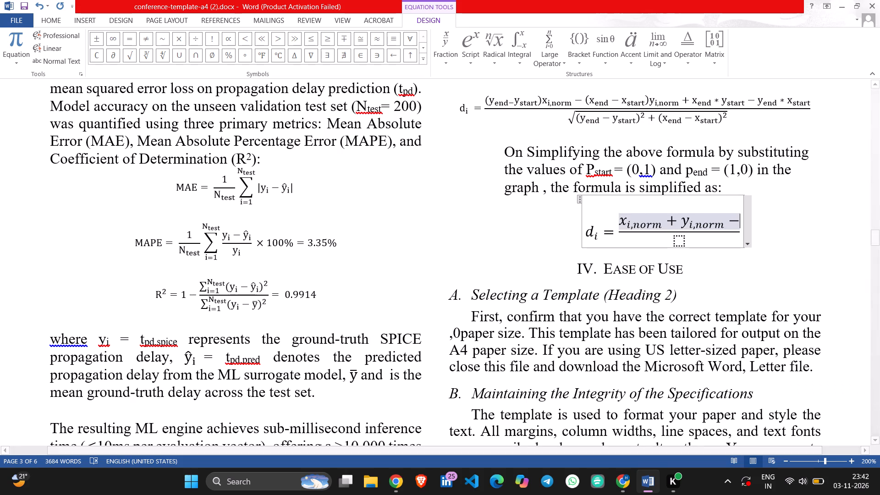
Enter the square root of 2 in the denominator of the simplified d_i fraction.
{"action": "left_click", "coordinate": [676, 239]}
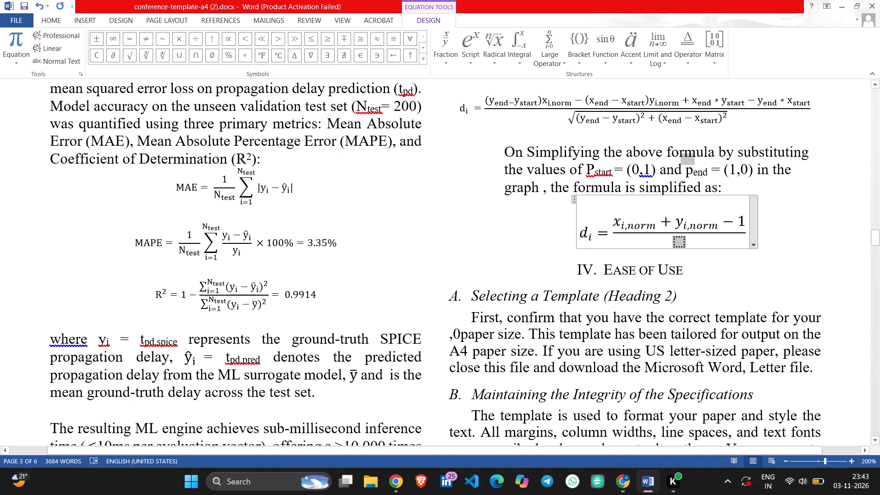
{"action": "left_click", "coordinate": [485, 36]}
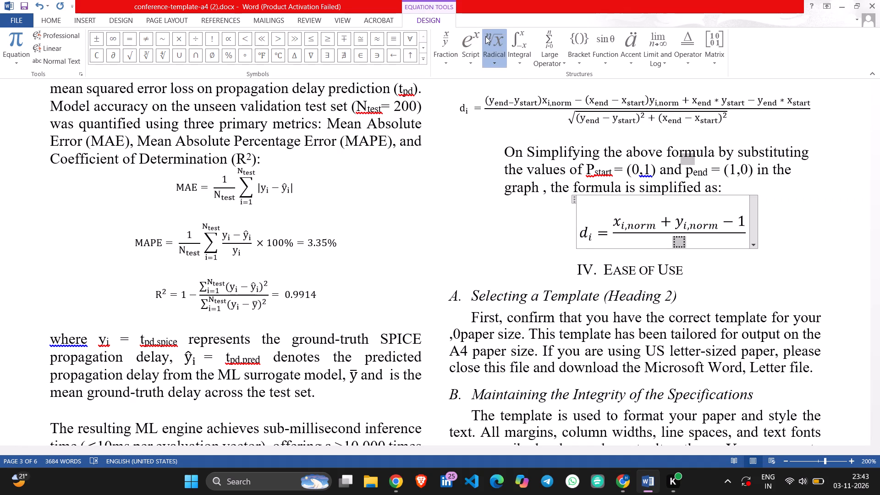
{"action": "left_click", "coordinate": [517, 109]}
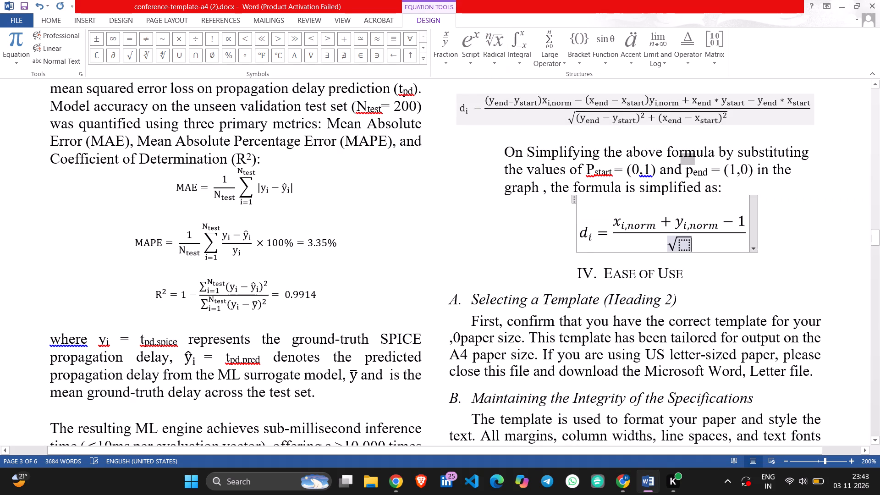
{"action": "key", "text": "2"}
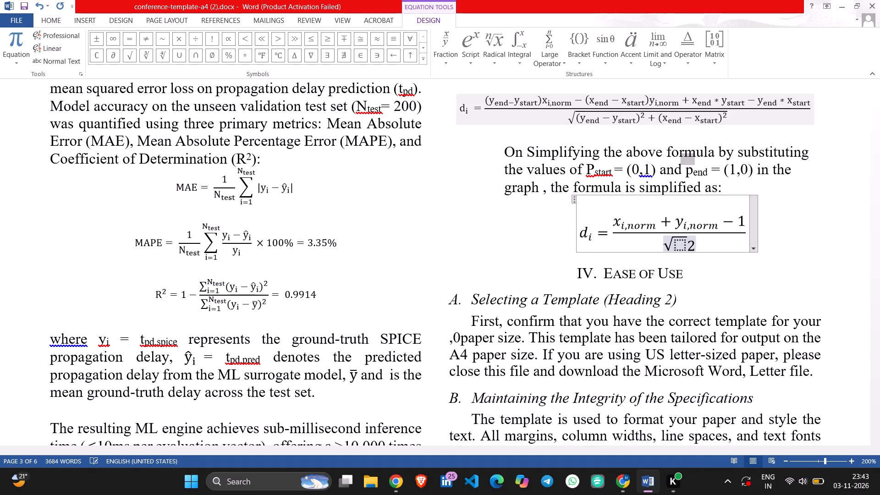
{"action": "key", "text": "BackSpace"}
{"action": "key", "text": "Left"}
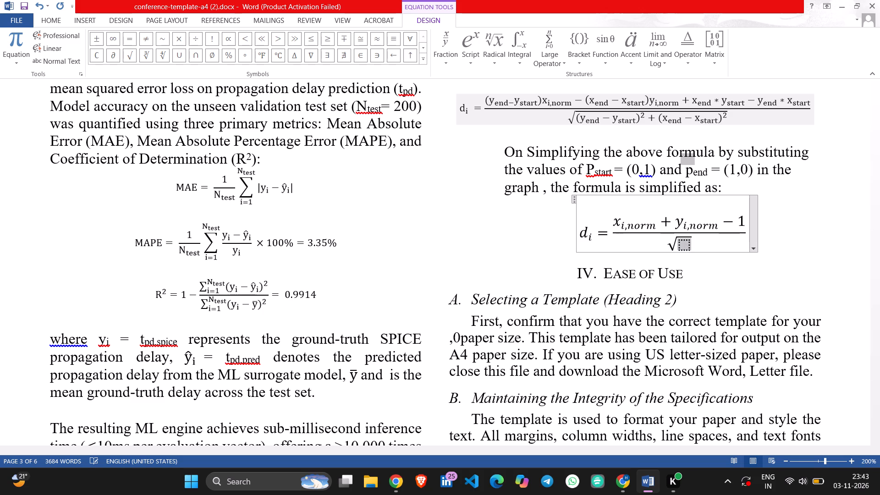
{"action": "key", "text": "2"}
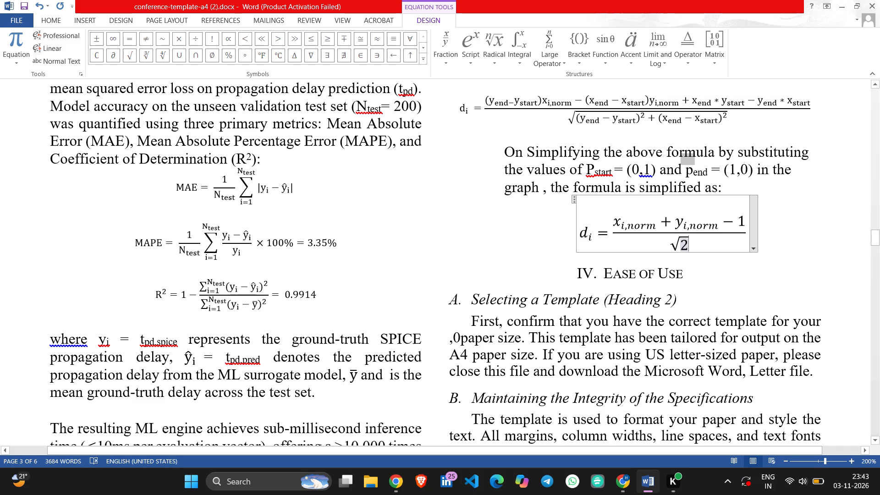
Format the whole simplified d_i equation at font size 7 and remove its italics.
{"action": "left_click", "coordinate": [803, 227]}
{"action": "left_click", "coordinate": [713, 249]}
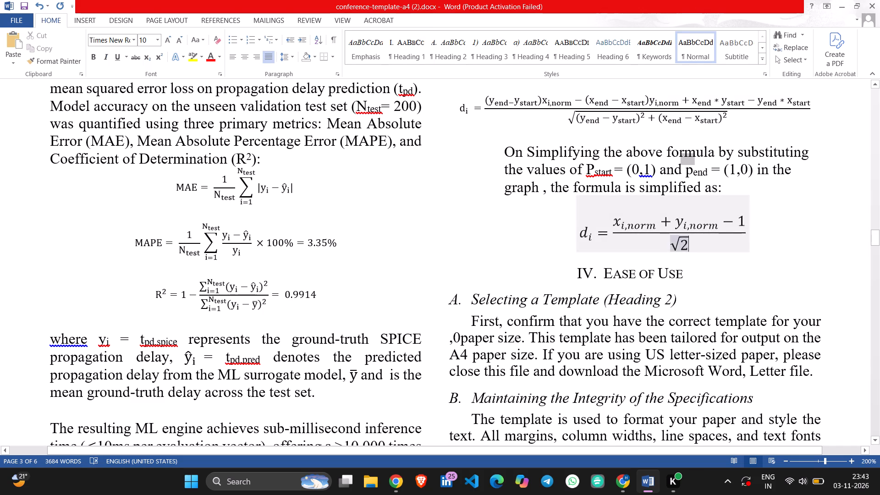
{"action": "left_click_drag", "start_coordinate": [713, 249], "coordinate": [573, 225]}
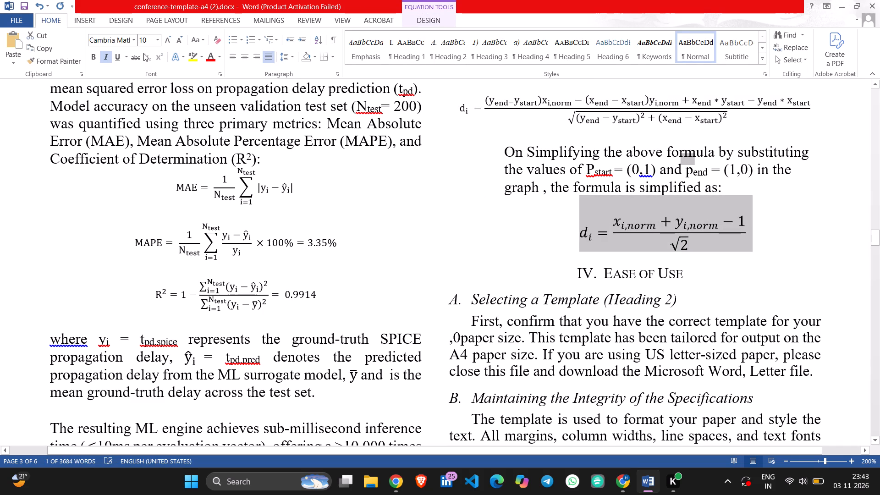
{"action": "left_click", "coordinate": [148, 38]}
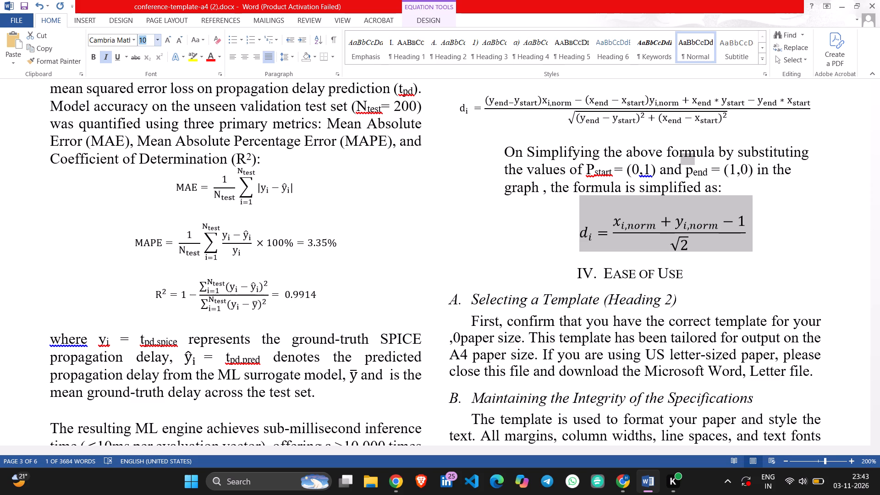
{"action": "key", "text": "7"}
{"action": "key", "text": "Return"}
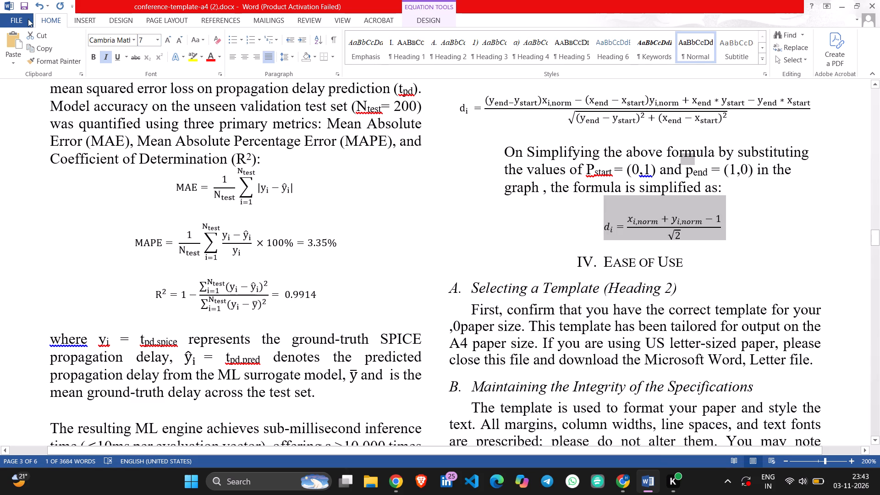
{"action": "key", "text": "ctrl+i"}
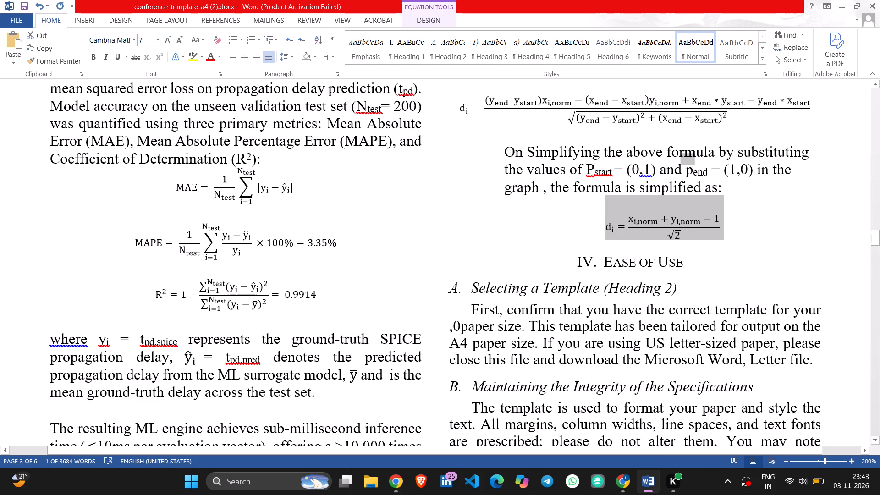
Insert an empty paragraph between the simplified d_i equation and the "Ease of Use" heading, and remove its heading number.
{"action": "left_click", "coordinate": [745, 221]}
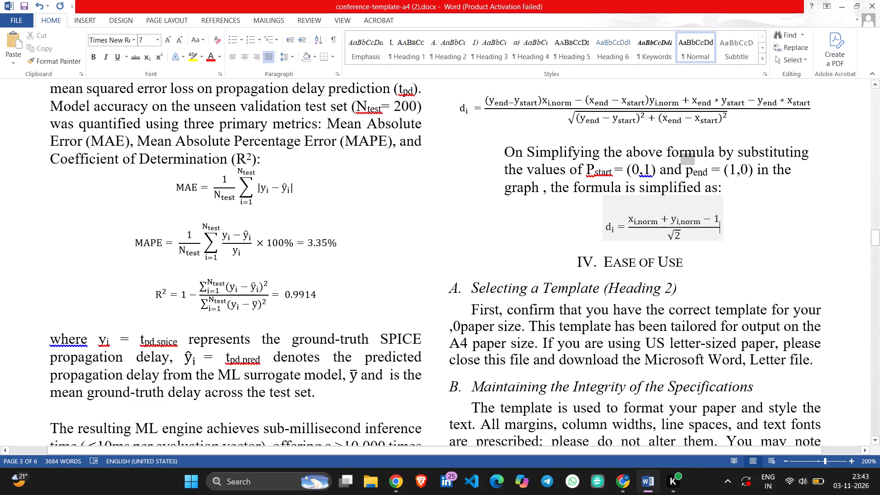
{"action": "key", "text": "Right"}
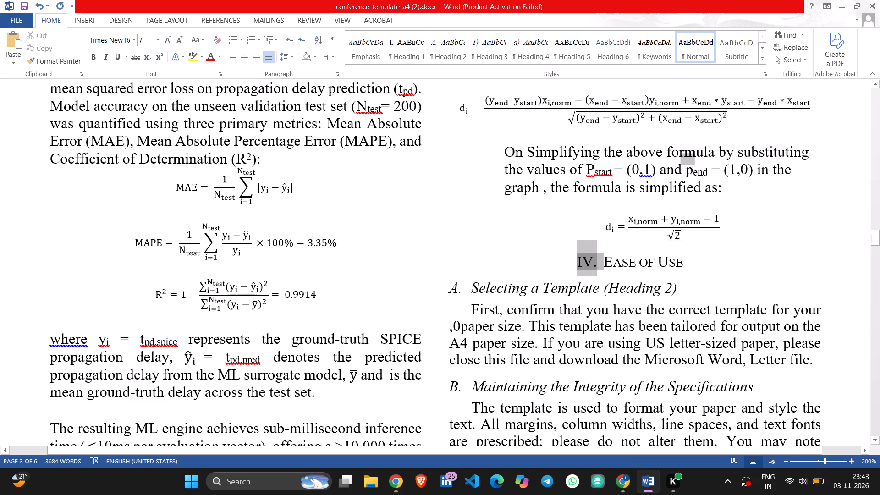
{"action": "left_click", "coordinate": [739, 216]}
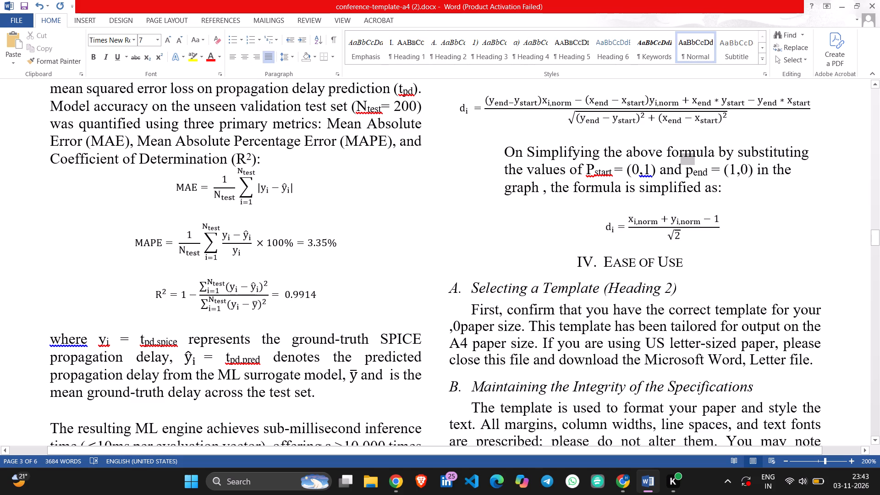
{"action": "left_click", "coordinate": [576, 256]}
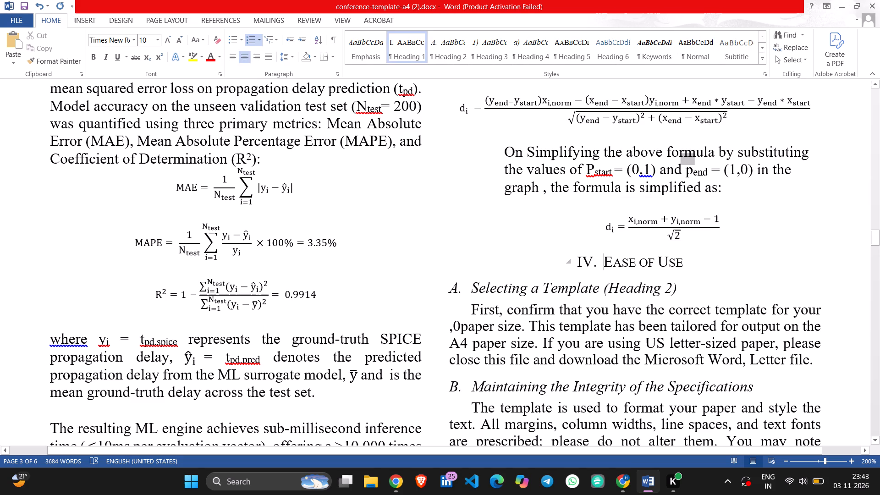
{"action": "key", "text": "Return"}
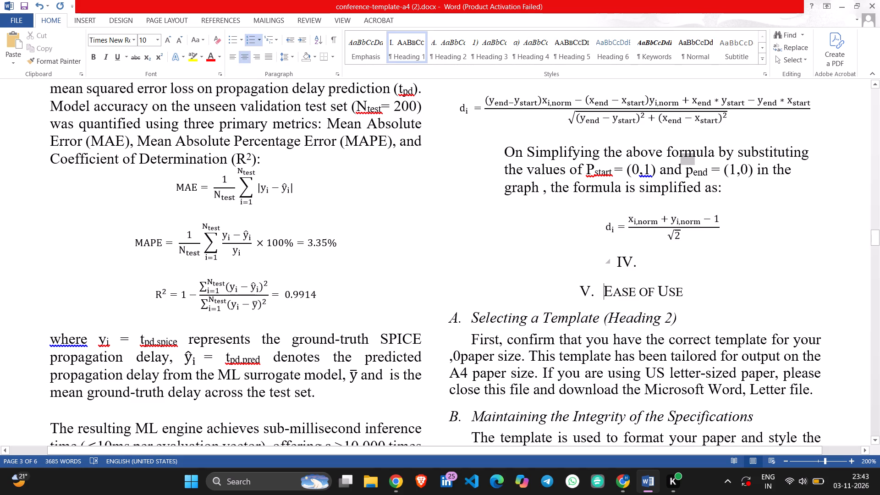
{"action": "left_click", "coordinate": [631, 262]}
{"action": "key", "text": "Delete"}
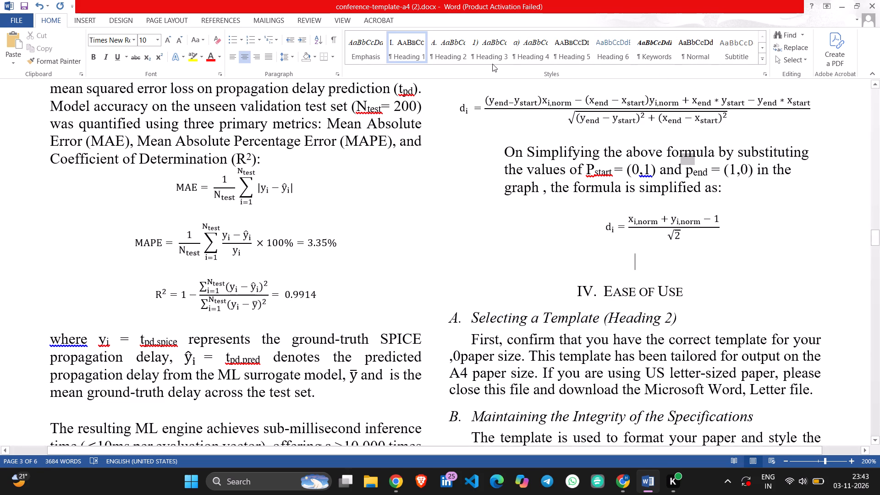
Apply the Normal style to the empty paragraph, justify it and increase its indent.
{"action": "left_click", "coordinate": [687, 43]}
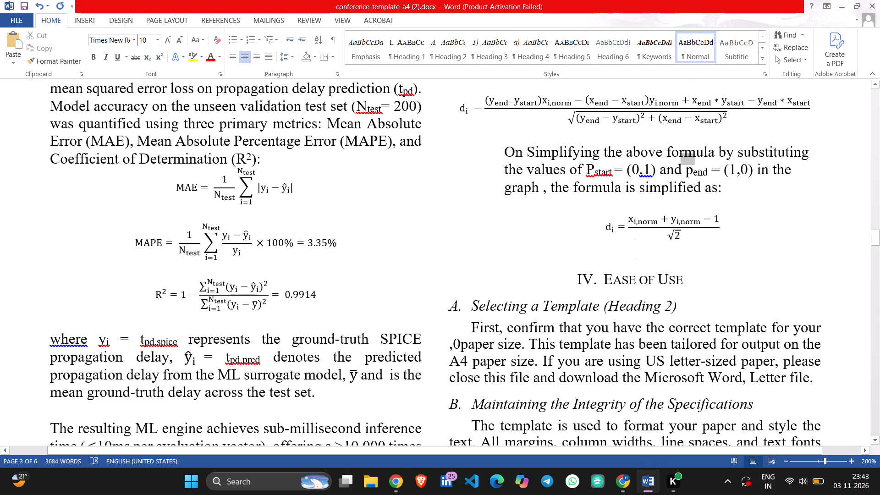
{"action": "left_click", "coordinate": [270, 56]}
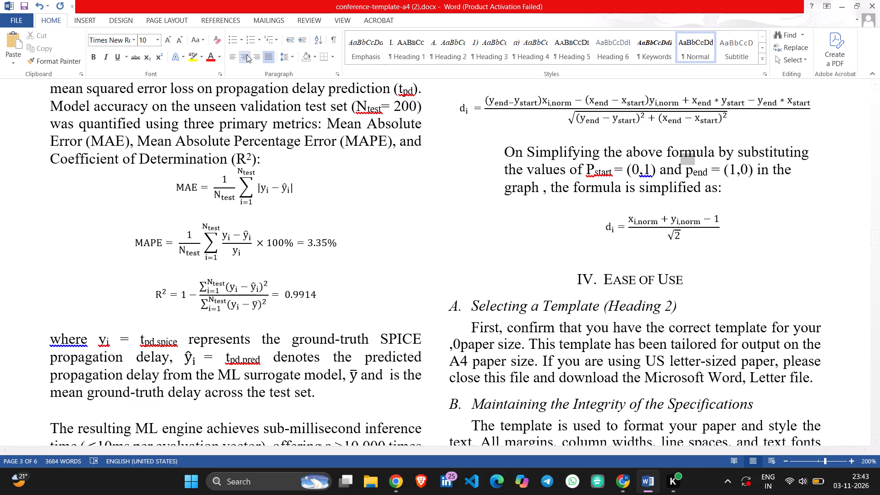
{"action": "left_click", "coordinate": [304, 44]}
{"action": "scroll", "coordinate": [390, 172], "scroll_direction": "up", "scroll_amount": 2}
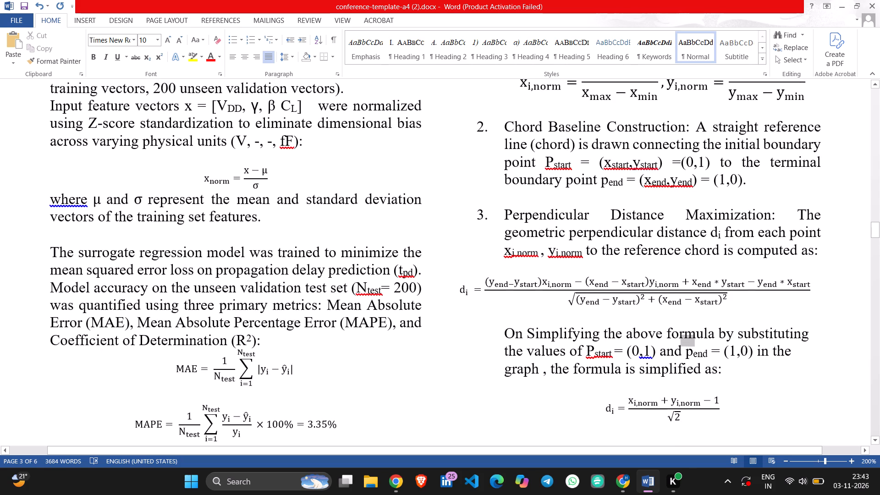
{"action": "scroll", "coordinate": [390, 172], "scroll_direction": "down", "scroll_amount": 1}
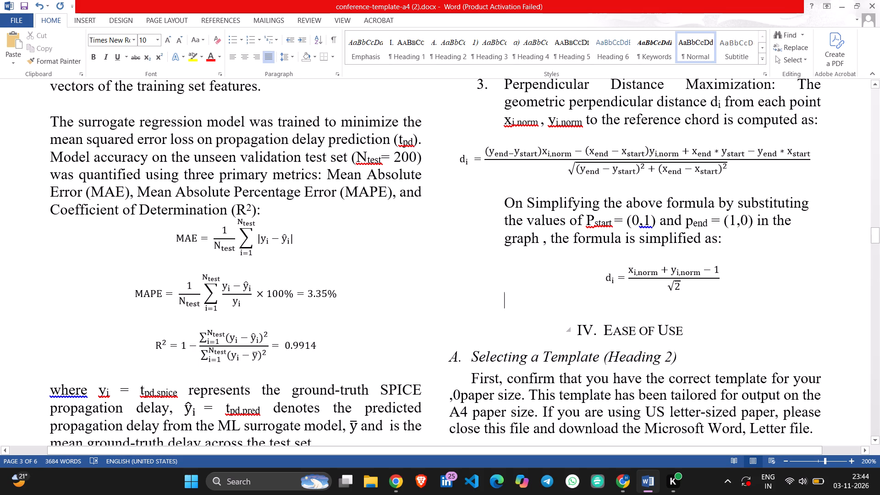
In the Word paper, paste the copied Knee-Point Lock passage below the simplified d_i equation, keeping only its text.
{"action": "key", "text": "ctrl+v"}
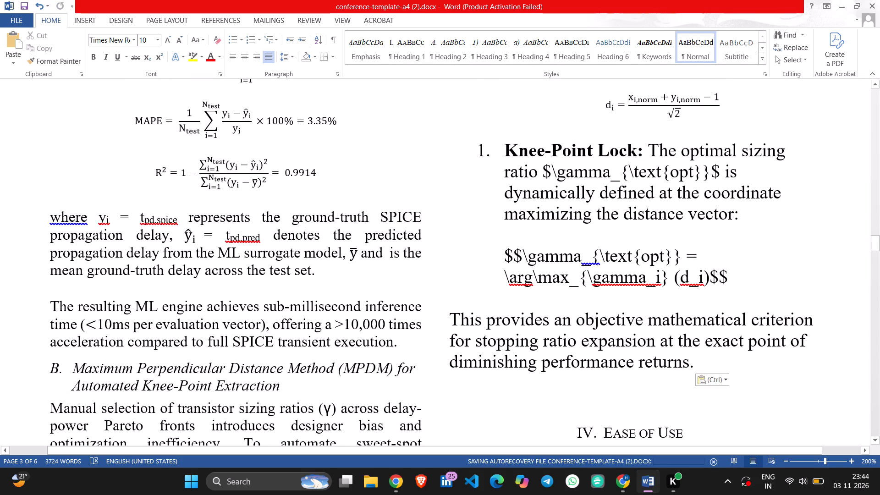
{"action": "left_click", "coordinate": [714, 380]}
{"action": "left_click", "coordinate": [735, 402]}
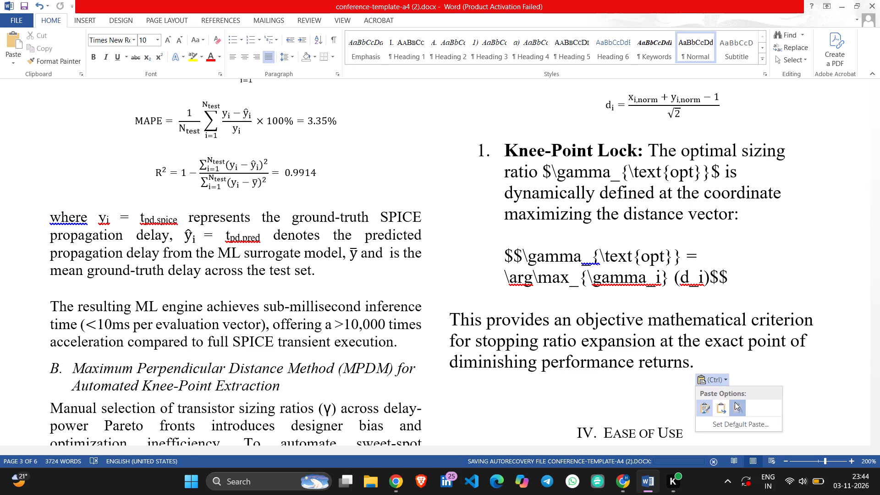
{"action": "scroll", "coordinate": [634, 235], "scroll_direction": "up", "scroll_amount": 1}
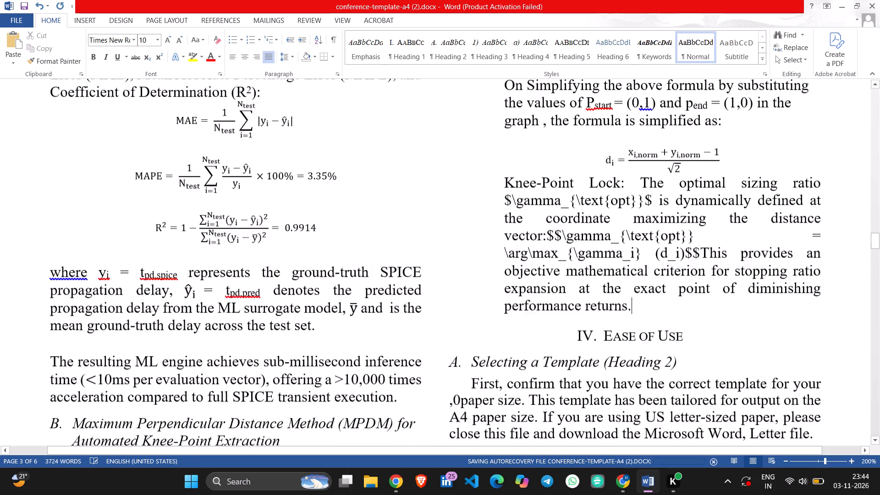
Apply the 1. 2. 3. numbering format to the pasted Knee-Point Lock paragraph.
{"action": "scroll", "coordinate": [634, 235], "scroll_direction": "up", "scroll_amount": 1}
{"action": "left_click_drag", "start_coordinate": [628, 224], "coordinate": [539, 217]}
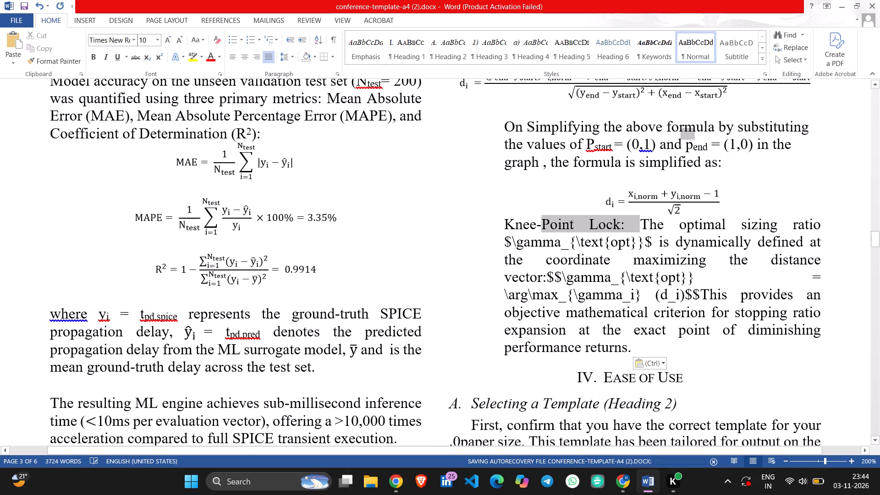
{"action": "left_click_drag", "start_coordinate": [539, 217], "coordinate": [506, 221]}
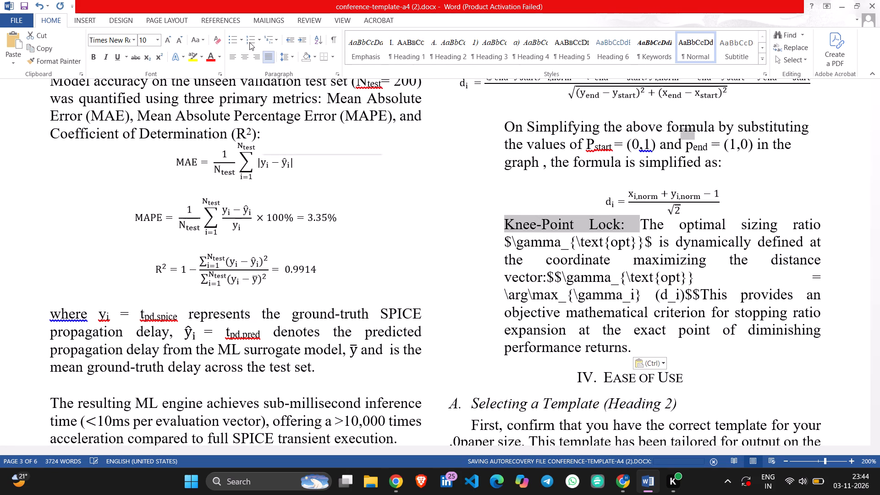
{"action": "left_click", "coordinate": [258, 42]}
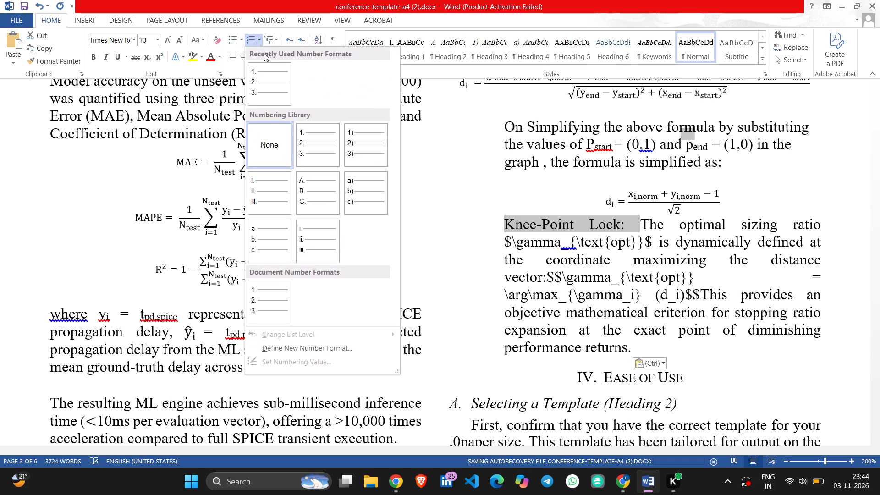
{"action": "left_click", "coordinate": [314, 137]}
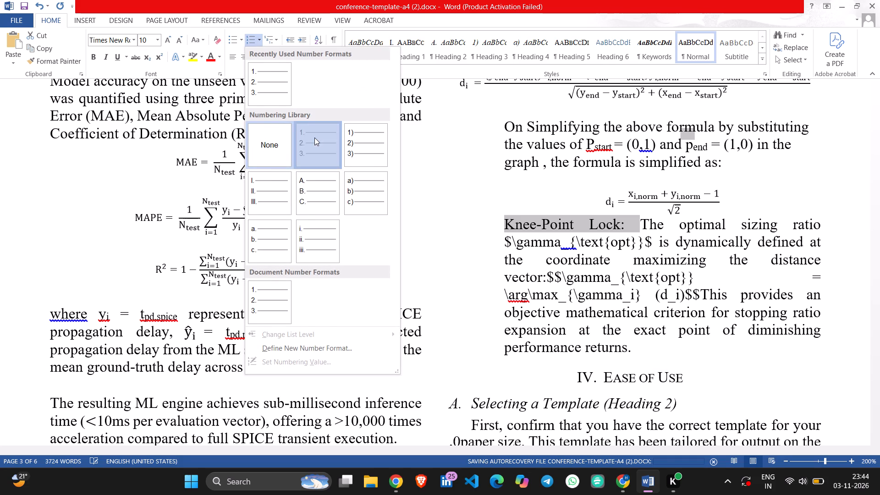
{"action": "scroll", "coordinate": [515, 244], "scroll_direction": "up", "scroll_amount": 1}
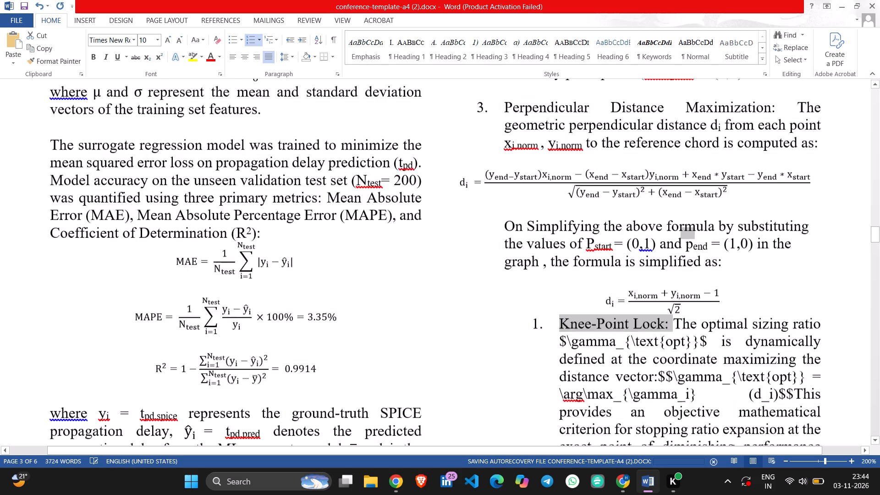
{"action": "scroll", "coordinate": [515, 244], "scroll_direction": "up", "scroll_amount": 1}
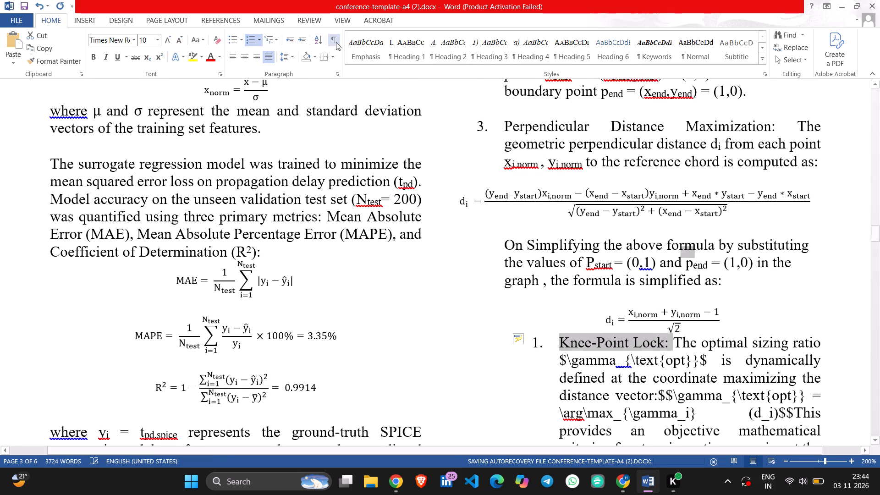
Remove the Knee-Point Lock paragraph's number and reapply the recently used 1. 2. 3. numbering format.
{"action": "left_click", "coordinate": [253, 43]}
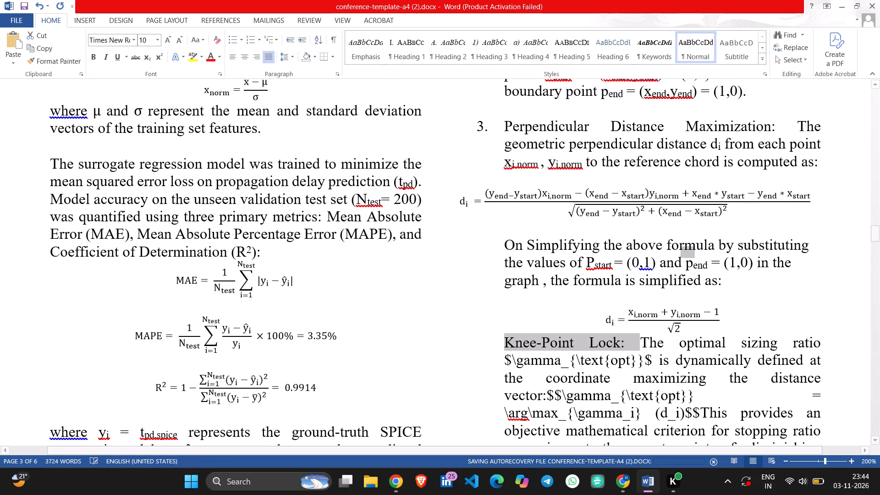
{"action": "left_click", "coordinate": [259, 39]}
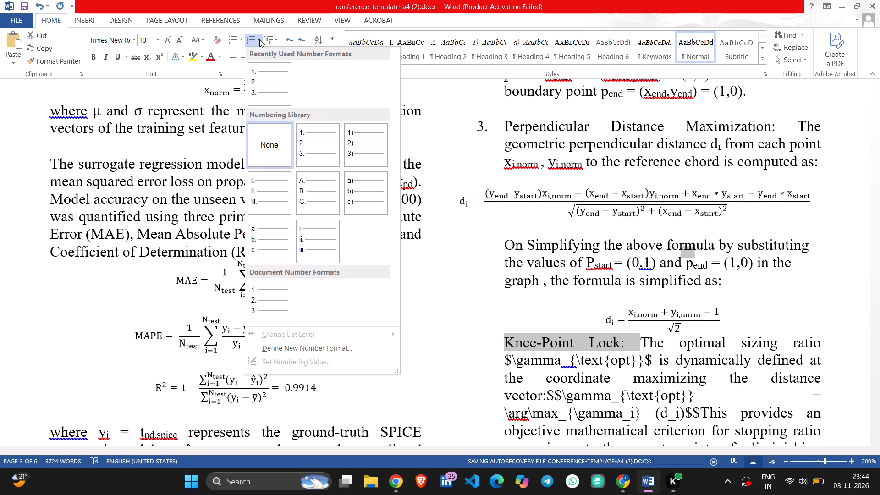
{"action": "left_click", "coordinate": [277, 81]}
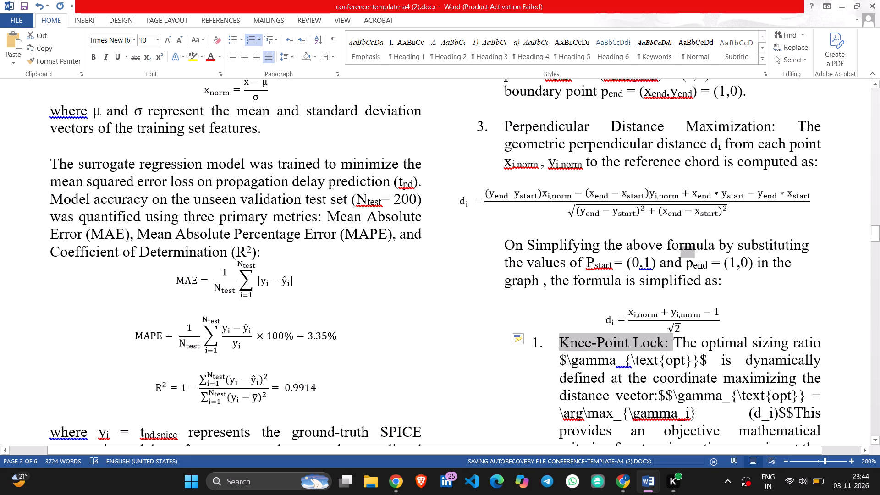
Left-align the Knee-Point Lock paragraph.
{"action": "left_click", "coordinate": [236, 60]}
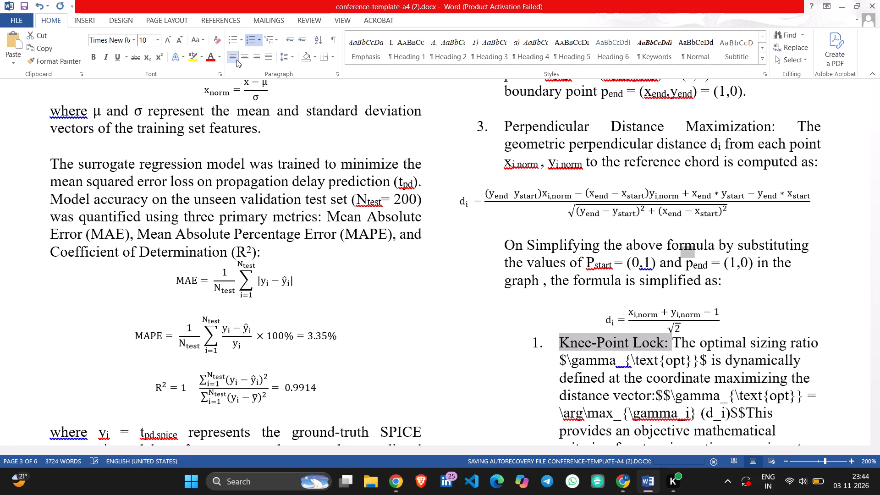
{"action": "left_click", "coordinate": [270, 50]}
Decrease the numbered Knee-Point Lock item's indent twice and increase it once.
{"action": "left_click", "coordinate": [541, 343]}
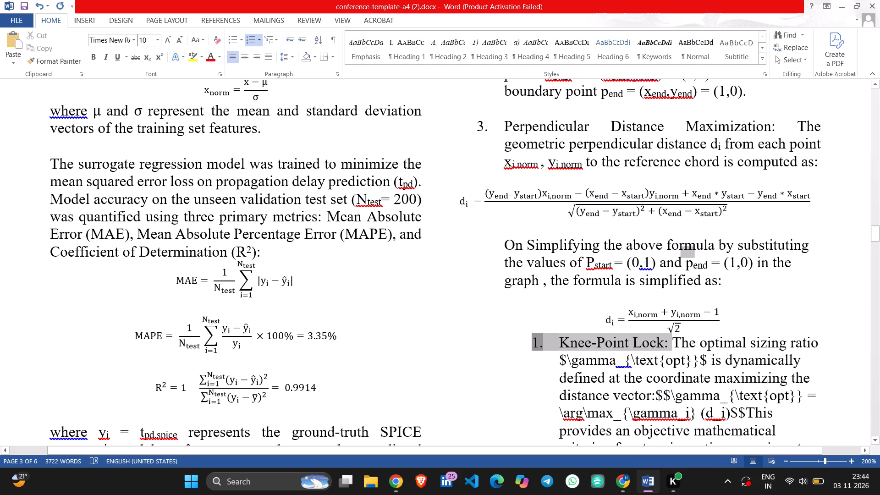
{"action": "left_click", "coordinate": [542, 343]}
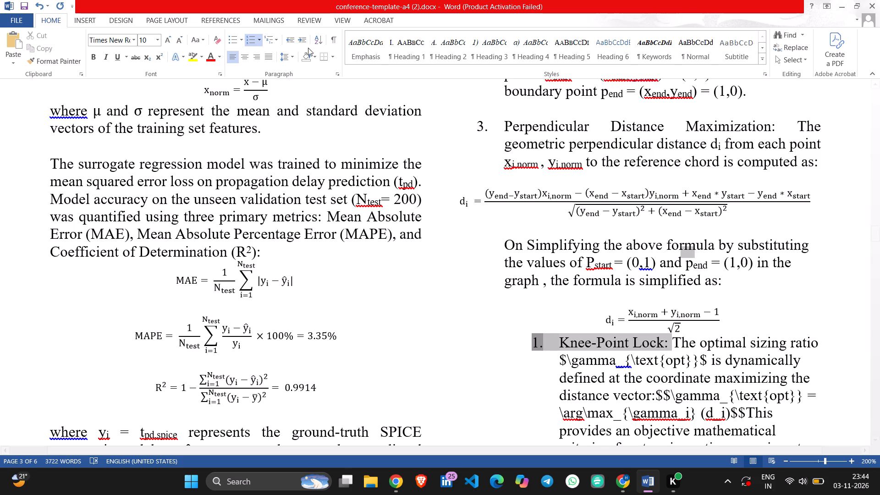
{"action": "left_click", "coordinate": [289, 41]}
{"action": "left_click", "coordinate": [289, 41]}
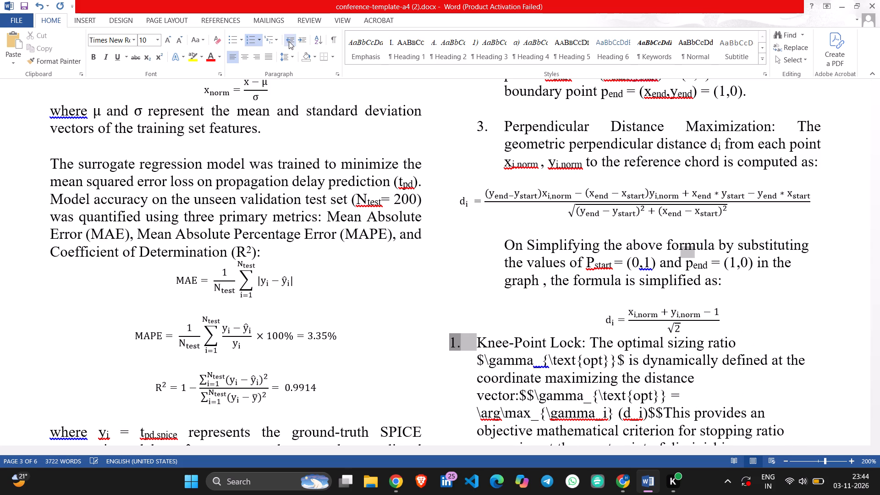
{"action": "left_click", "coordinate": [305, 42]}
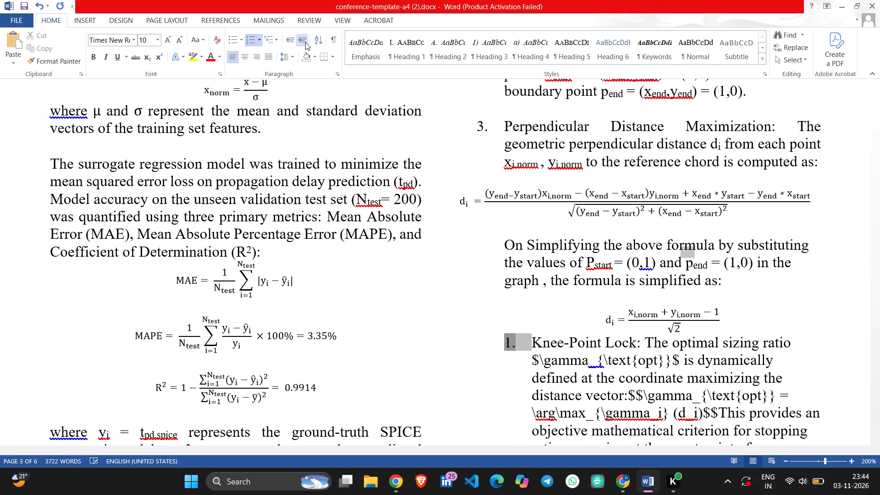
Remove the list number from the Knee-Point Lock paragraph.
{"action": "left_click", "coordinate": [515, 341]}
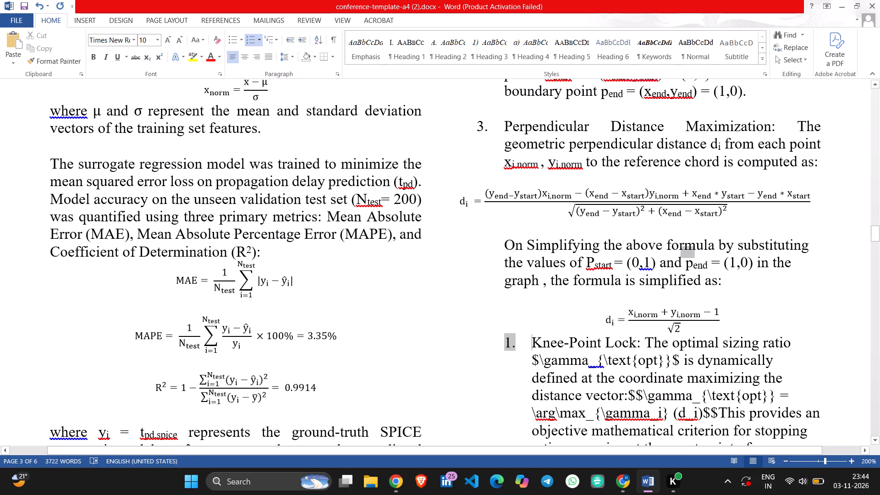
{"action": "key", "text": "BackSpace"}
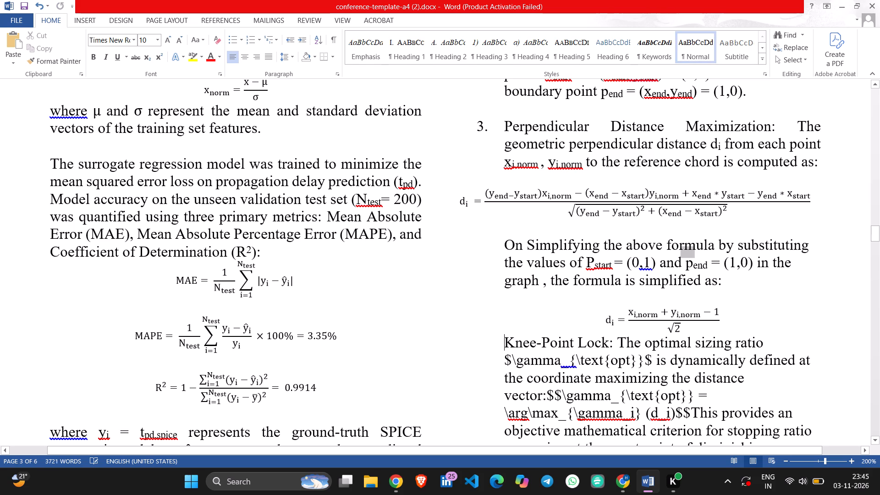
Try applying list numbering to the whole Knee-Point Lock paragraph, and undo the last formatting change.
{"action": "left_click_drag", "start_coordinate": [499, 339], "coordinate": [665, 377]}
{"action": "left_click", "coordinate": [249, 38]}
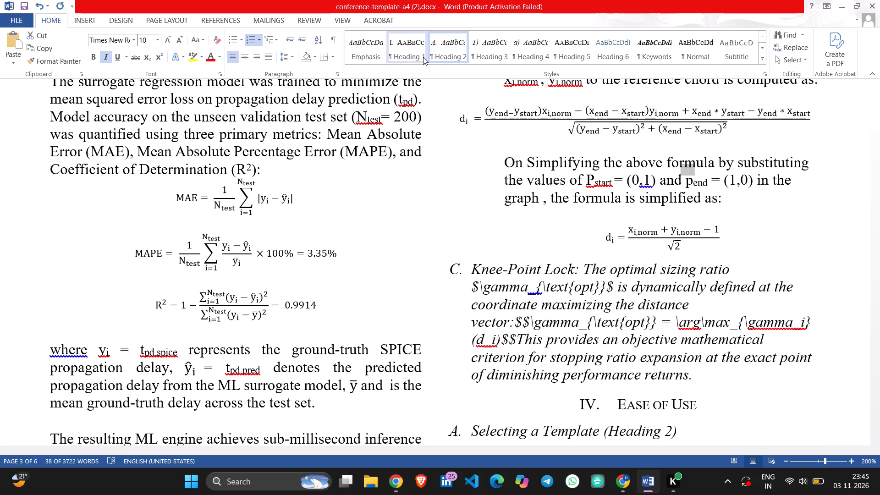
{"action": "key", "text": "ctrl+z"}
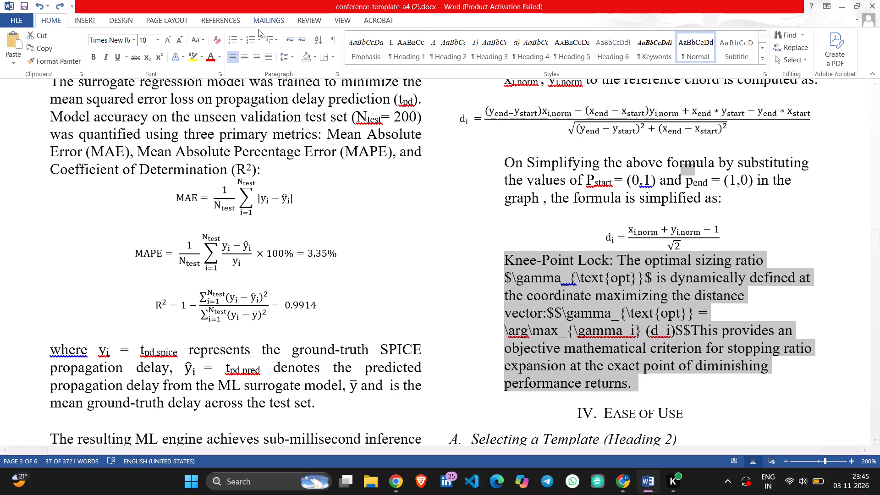
Apply the 1. 2. 3. numbering format to the whole Knee-Point Lock paragraph.
{"action": "left_click", "coordinate": [258, 42]}
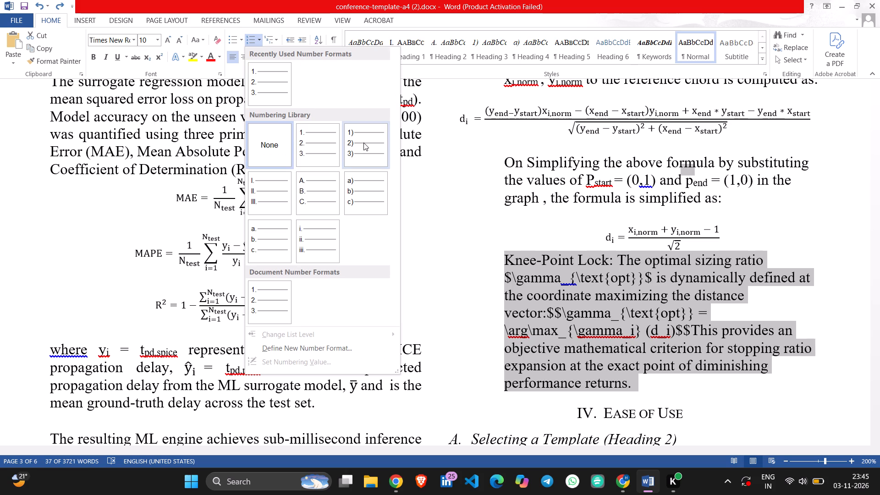
{"action": "scroll", "coordinate": [476, 192], "scroll_direction": "up", "scroll_amount": 1}
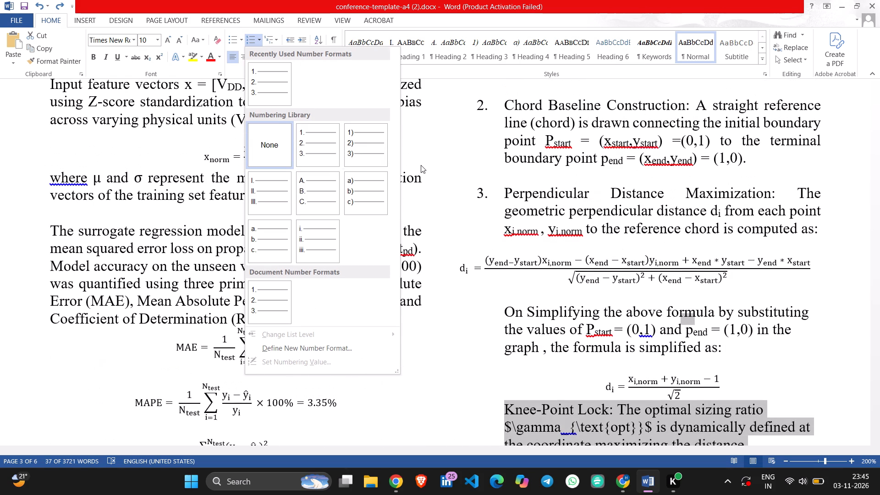
{"action": "left_click", "coordinate": [320, 137]}
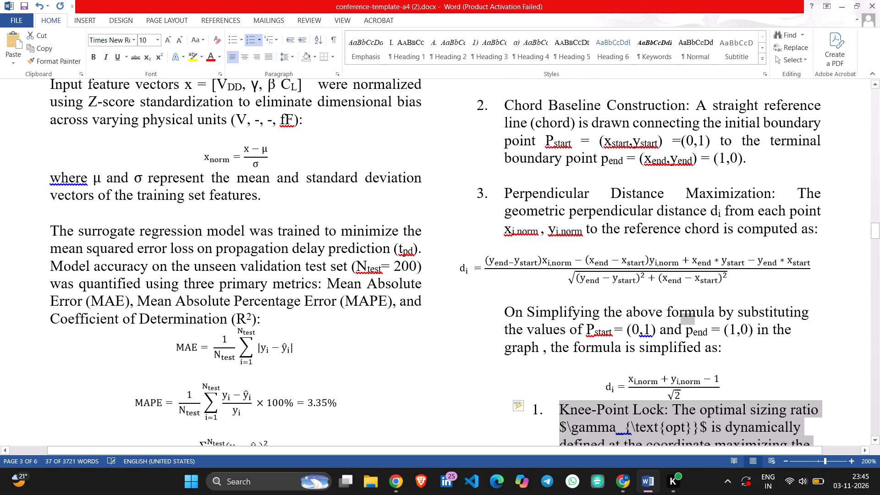
Try replacing the Knee-Point Lock paragraph's list number with 4, and leave the paragraph unnumbered on a new line below the simplified formula.
{"action": "scroll", "coordinate": [380, 178], "scroll_direction": "down", "scroll_amount": 1}
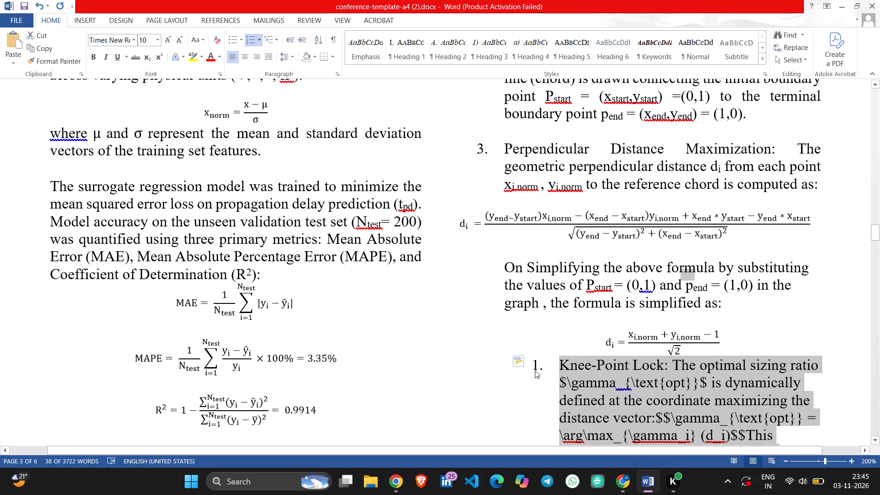
{"action": "left_click", "coordinate": [535, 370]}
{"action": "left_click", "coordinate": [535, 370]}
{"action": "key", "text": "4"}
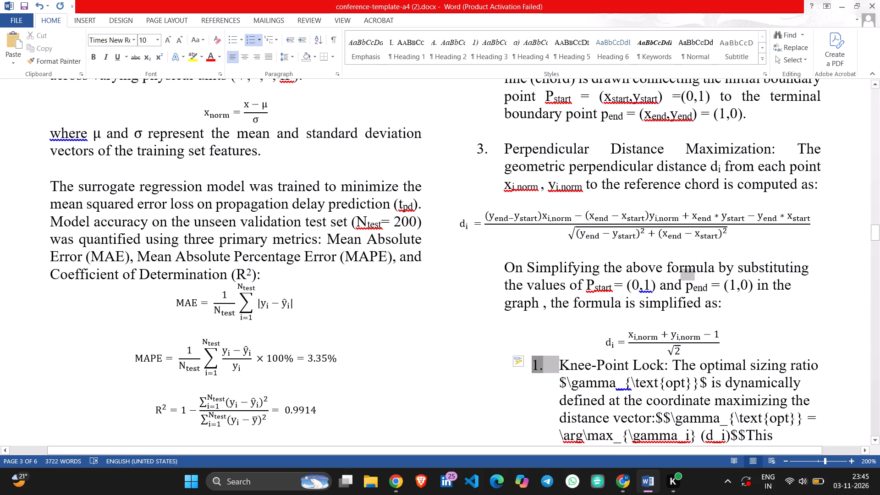
{"action": "key", "text": "Return"}
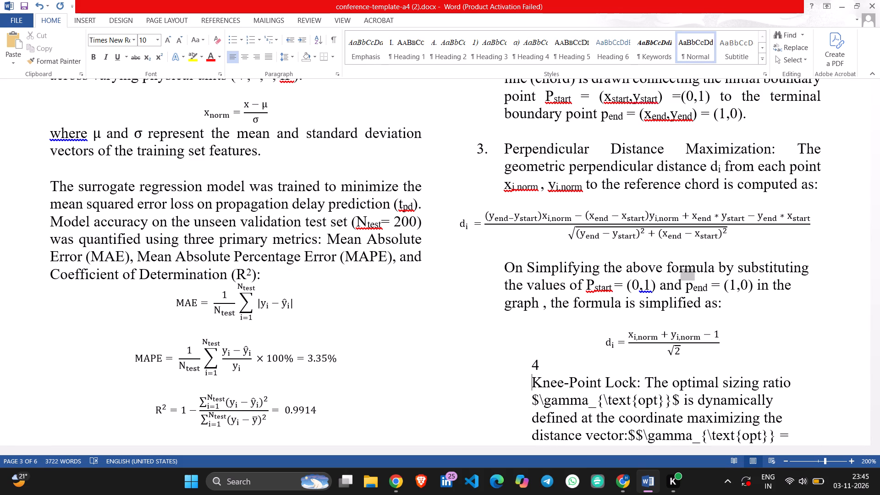
{"action": "key", "text": "BackSpace"}
{"action": "key", "text": "BackSpace"}
{"action": "key", "text": "BackSpace"}
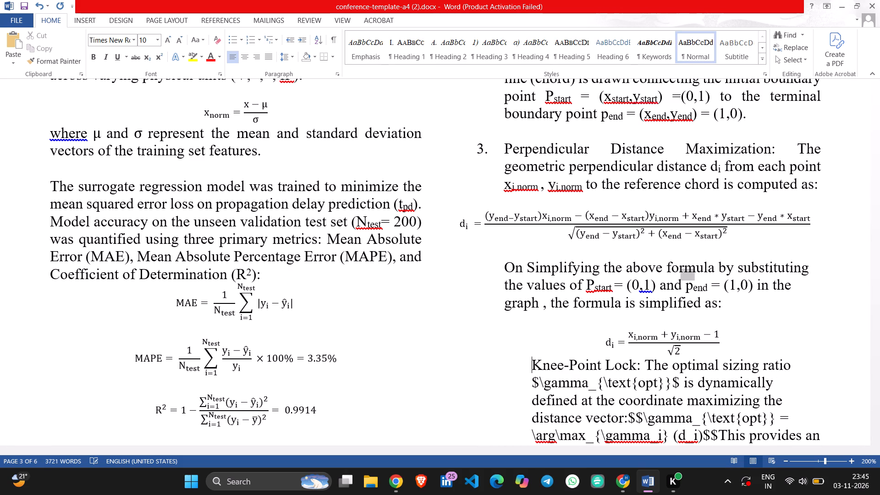
{"action": "key", "text": "Return"}
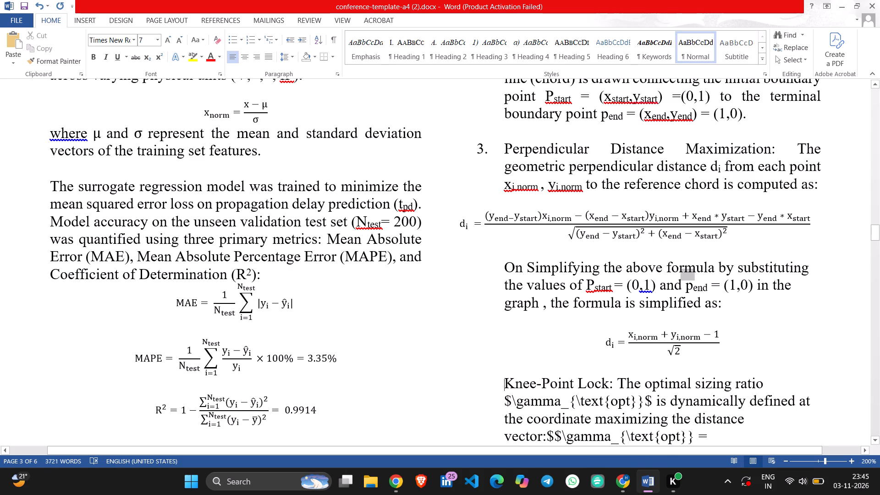
Start a new list item numbered 4 on a new line between the simplified d_i formula and the Knee-Point Lock paragraph.
{"action": "scroll", "coordinate": [479, 219], "scroll_direction": "up", "scroll_amount": 2}
{"action": "scroll", "coordinate": [479, 219], "scroll_direction": "down", "scroll_amount": 3}
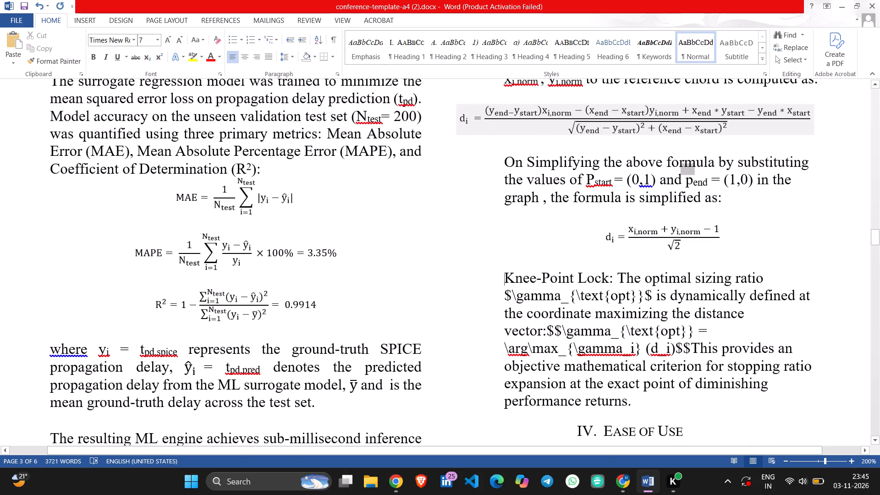
{"action": "scroll", "coordinate": [479, 219], "scroll_direction": "down", "scroll_amount": 2, "text": "ctrl"}
{"action": "left_click", "coordinate": [736, 246]}
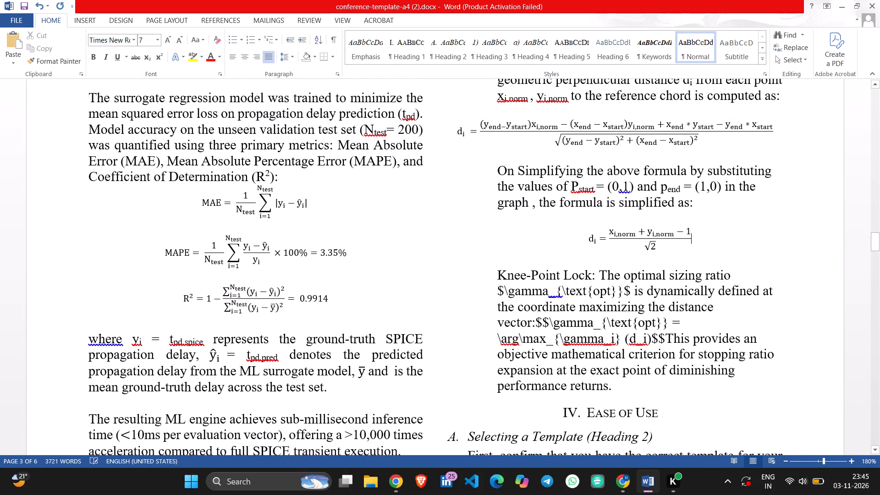
{"action": "key", "text": "Return"}
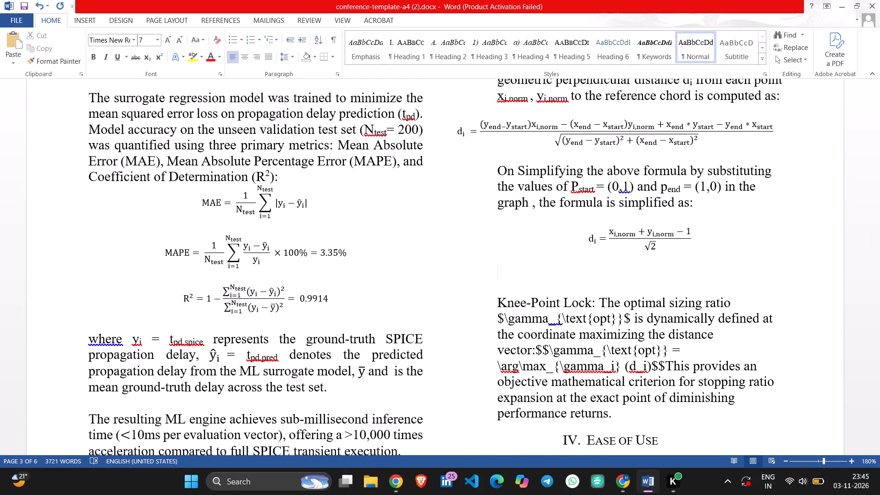
{"action": "scroll", "coordinate": [736, 246], "scroll_direction": "up", "scroll_amount": 1}
{"action": "type", "text": "4."}
{"action": "key", "text": "space"}
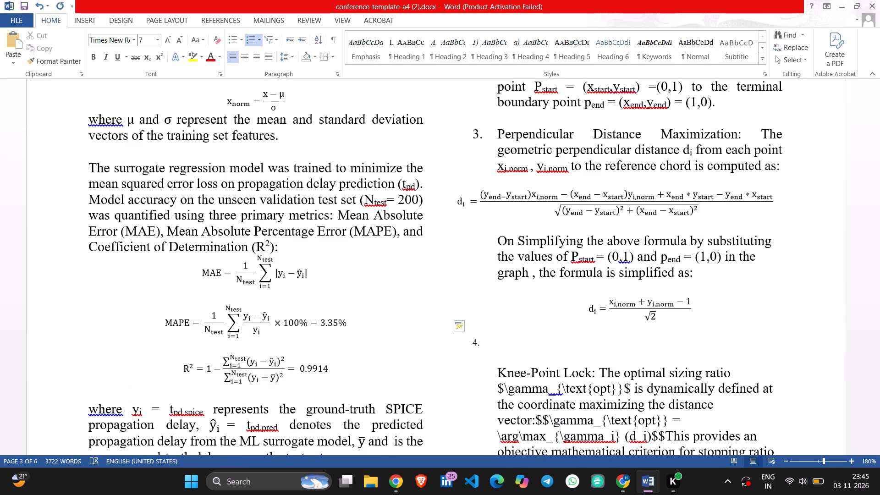
Cut the Knee-Point Lock body text, starting from "The optimal sizing ratio", and delete the leftover "Knee-Point Lock:" heading.
{"action": "scroll", "coordinate": [737, 286], "scroll_direction": "down", "scroll_amount": 1}
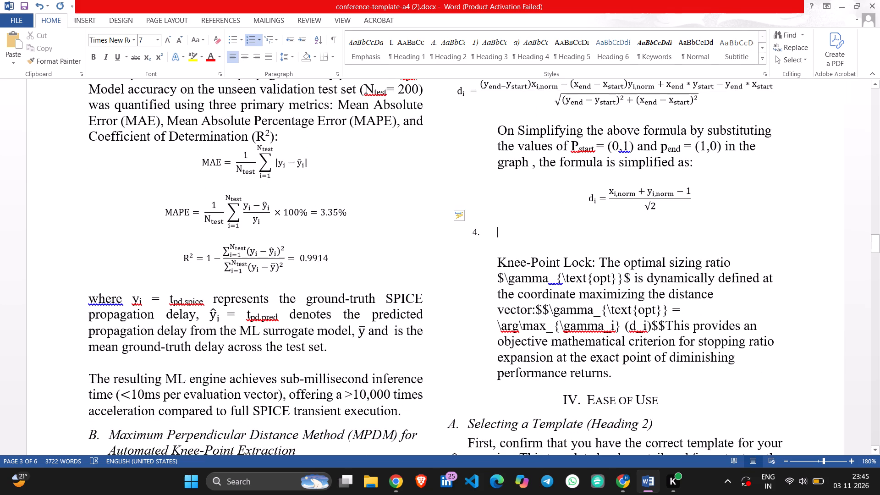
{"action": "left_click_drag", "start_coordinate": [617, 375], "coordinate": [590, 333]}
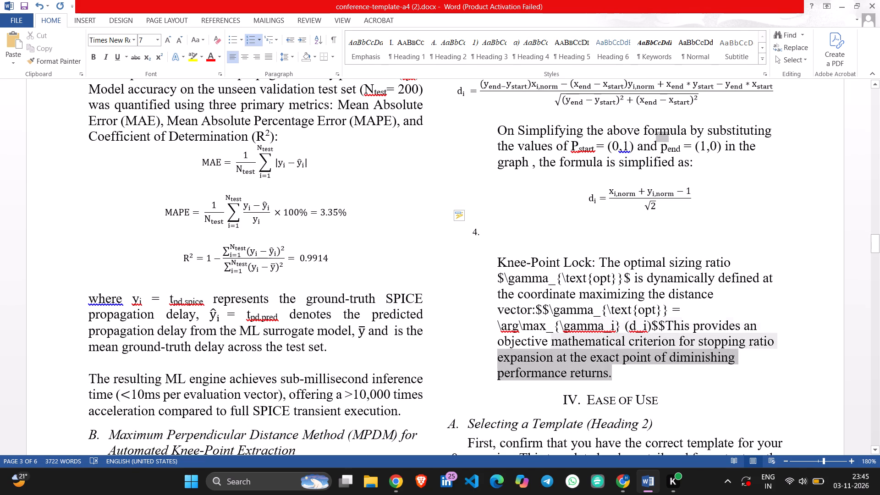
{"action": "left_click_drag", "start_coordinate": [590, 333], "coordinate": [599, 269]}
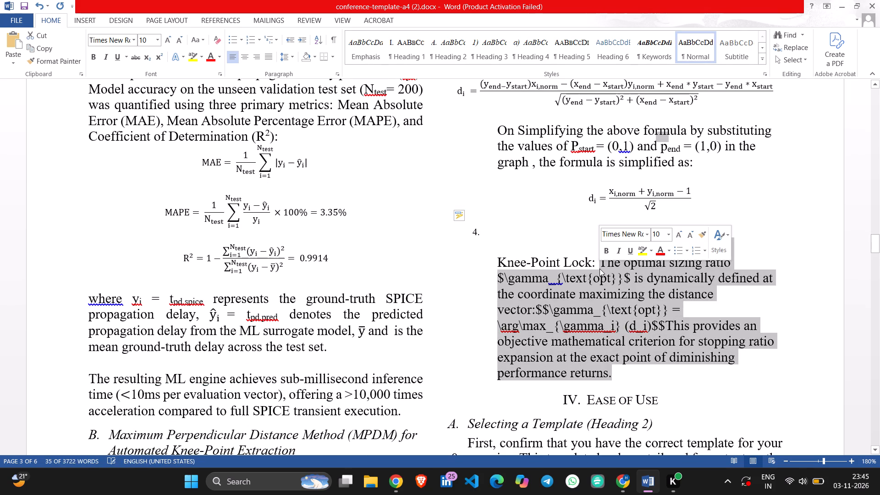
{"action": "key", "text": "ctrl+x"}
{"action": "left_click", "coordinate": [599, 269]}
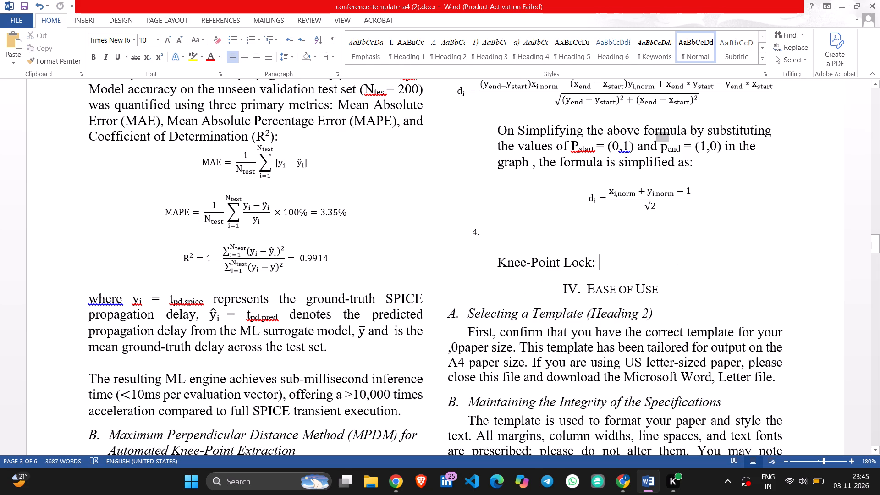
{"action": "key", "text": "ctrl+BackSpace"}
{"action": "key", "text": "ctrl+BackSpace"}
{"action": "key", "text": "ctrl+BackSpace"}
{"action": "key", "text": "ctrl+BackSpace"}
{"action": "key", "text": "ctrl+BackSpace"}
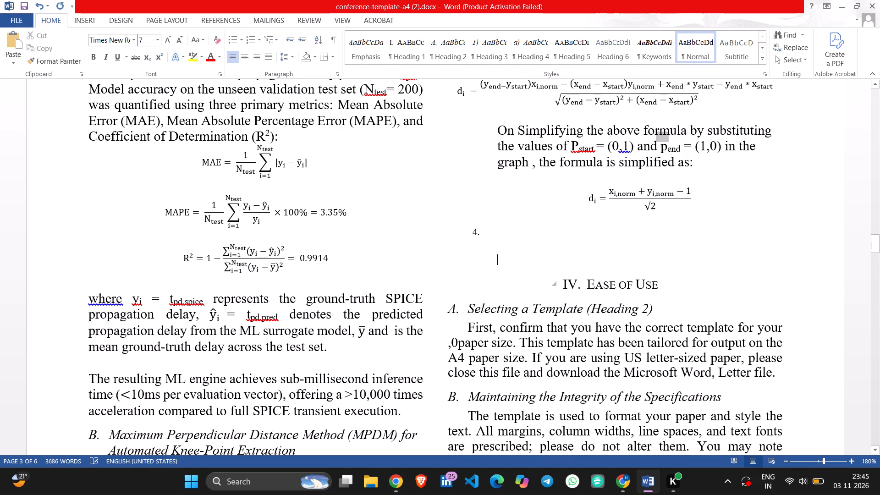
{"action": "left_click_drag", "start_coordinate": [498, 214], "coordinate": [493, 225]}
Set the font size of list number 4 and its item text to 10.
{"action": "scroll", "coordinate": [493, 225], "scroll_direction": "up", "scroll_amount": 1}
{"action": "scroll", "coordinate": [493, 225], "scroll_direction": "down", "scroll_amount": 1}
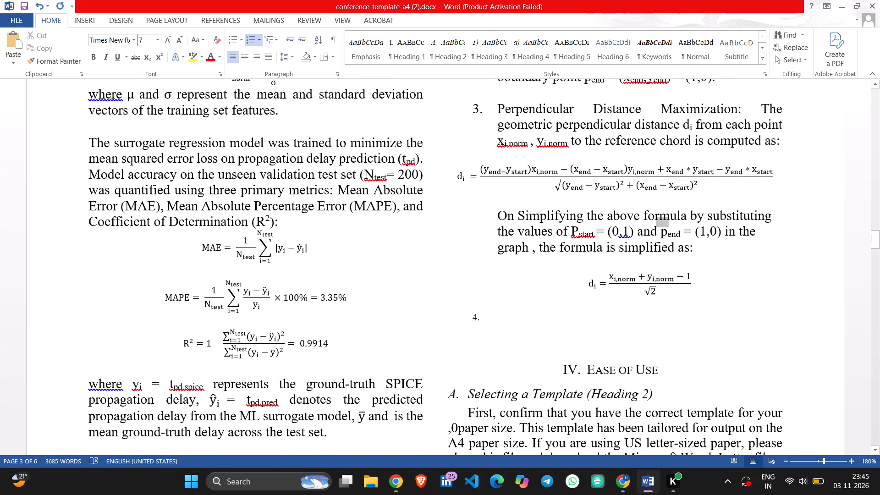
{"action": "left_click_drag", "start_coordinate": [479, 313], "coordinate": [474, 313]}
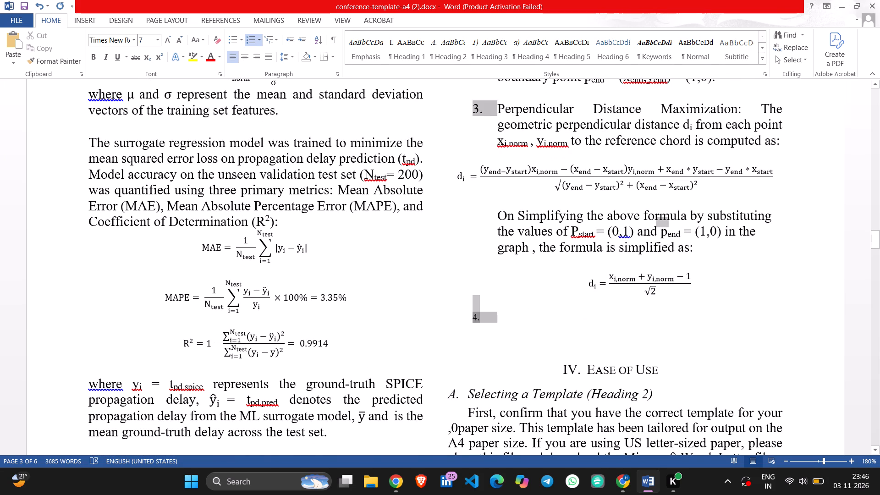
{"action": "left_click", "coordinate": [157, 35]}
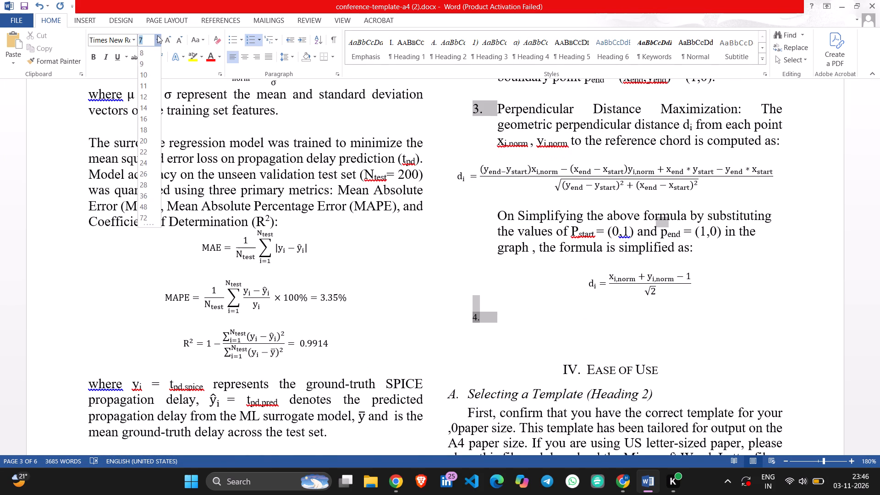
{"action": "left_click", "coordinate": [142, 71]}
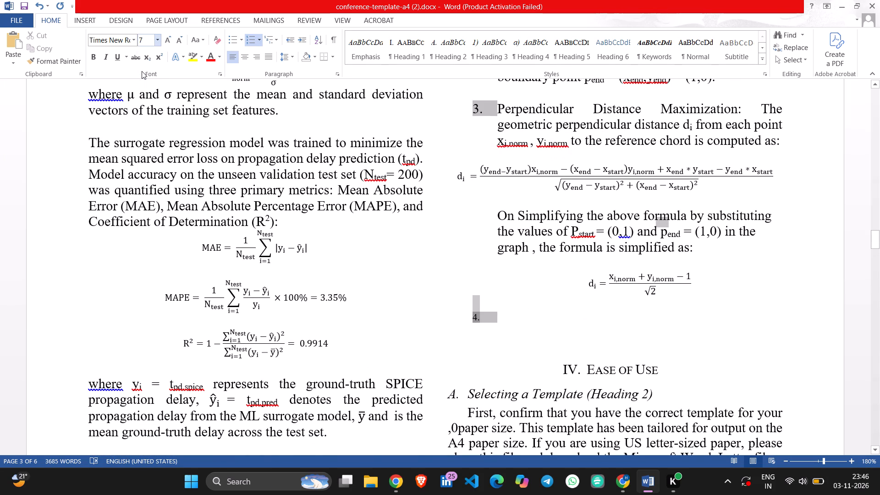
{"action": "key", "text": "Right"}
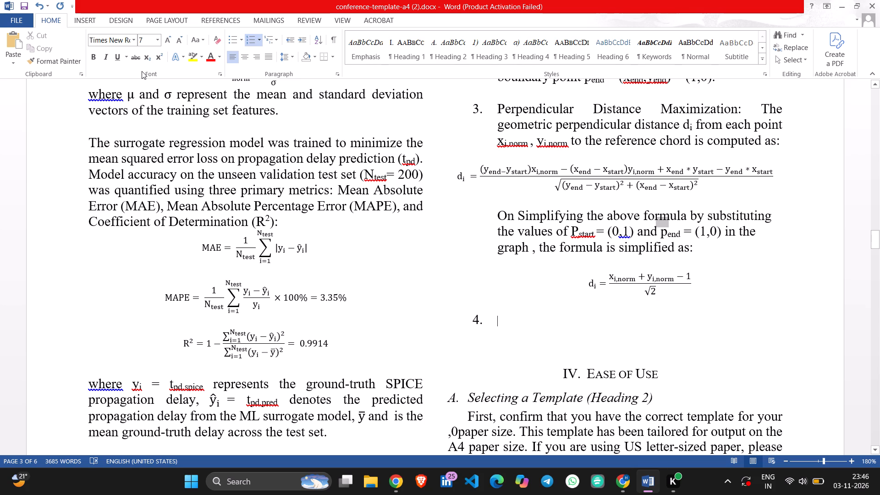
{"action": "left_click", "coordinate": [148, 41]}
{"action": "type", "text": "10"}
{"action": "key", "text": "Return"}
{"action": "type", "text": "Knee"}
{"action": "key", "text": "space"}
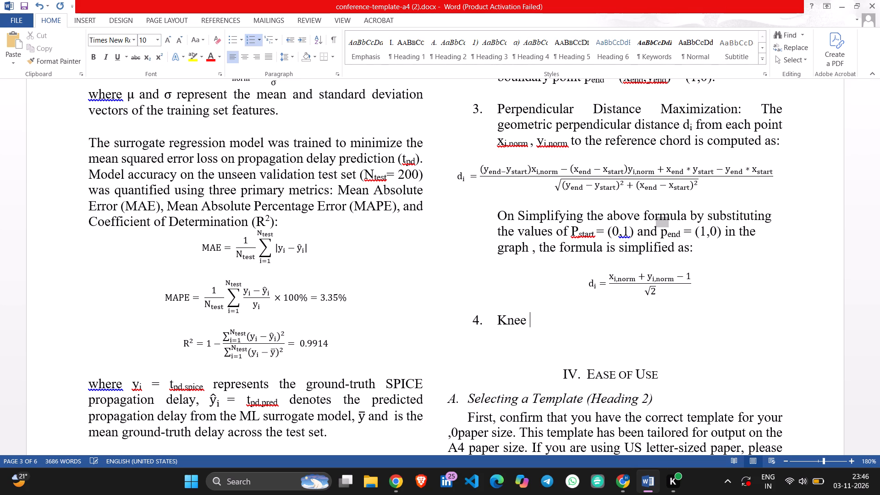
{"action": "type", "text": "Point"}
{"action": "key", "text": "space"}
{"action": "type", "text": "Lock"}
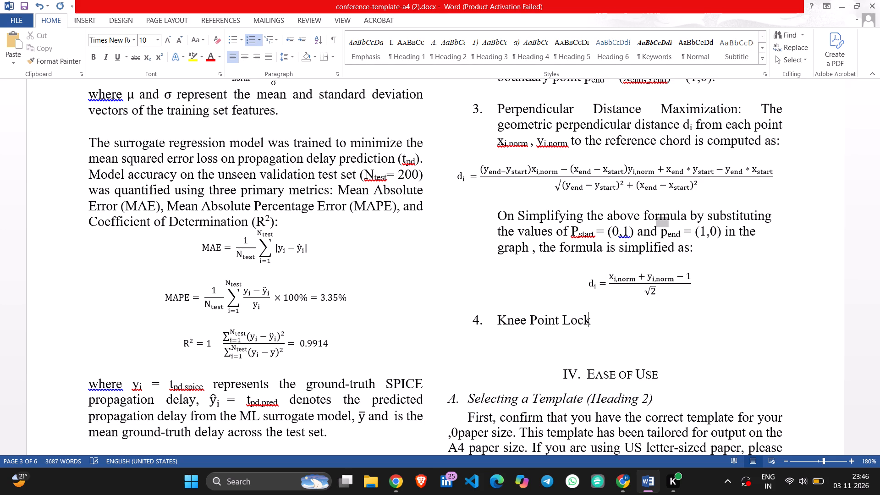
{"action": "key", "text": "space"}
{"action": "key", "text": "BackSpace"}
{"action": "key", "text": "ctrl+semicolon"}
{"action": "key", "text": "space"}
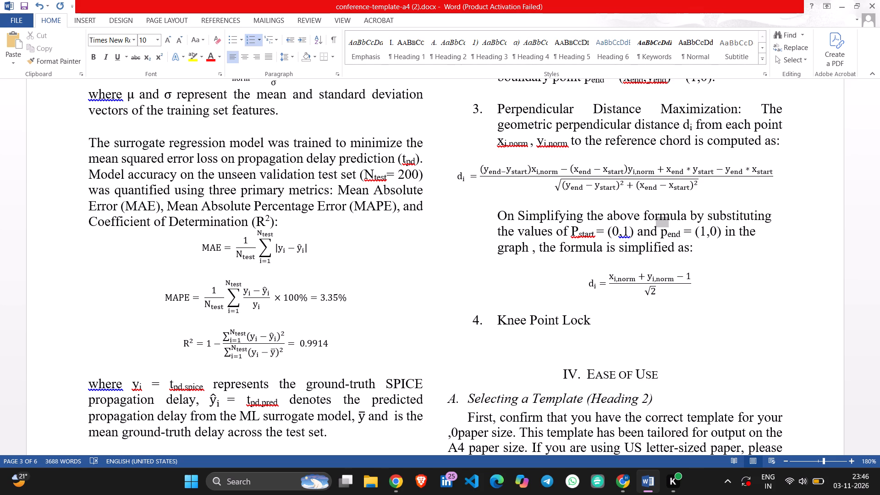
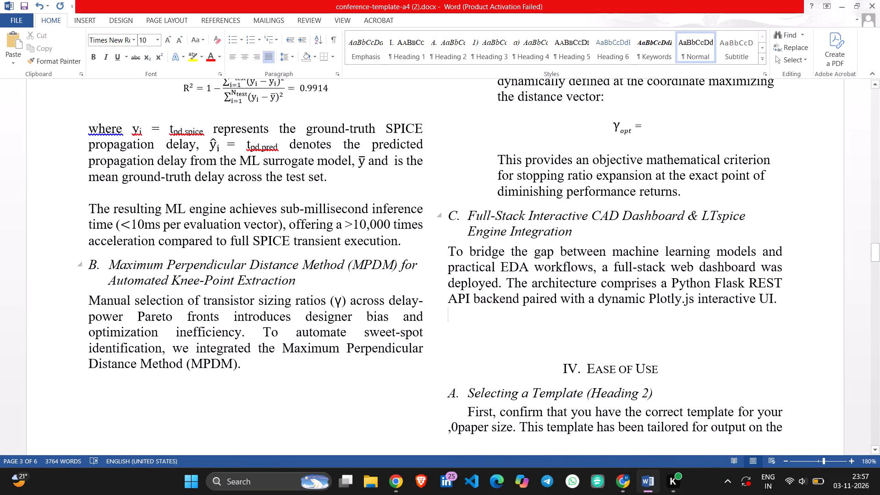
{"action": "scroll", "coordinate": [416, 248], "scroll_direction": "down", "scroll_amount": 1}
{"action": "scroll", "coordinate": [416, 248], "scroll_direction": "up", "scroll_amount": 14}
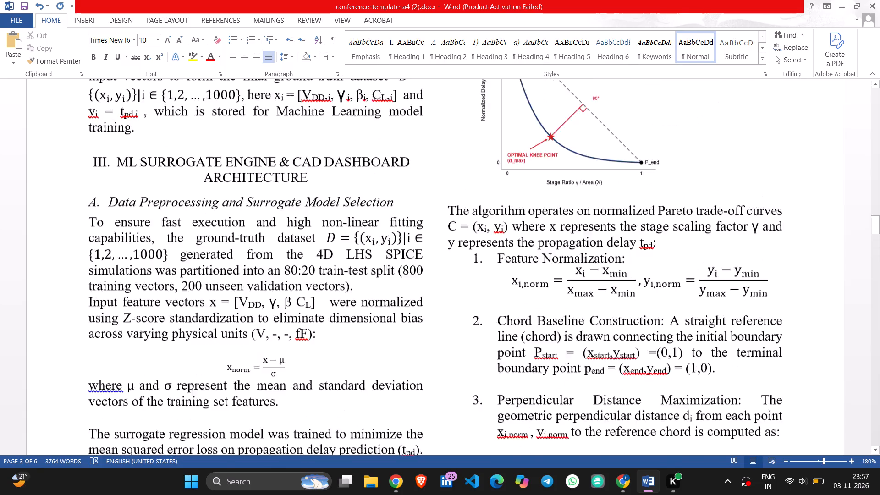
{"action": "scroll", "coordinate": [416, 248], "scroll_direction": "up", "scroll_amount": 20}
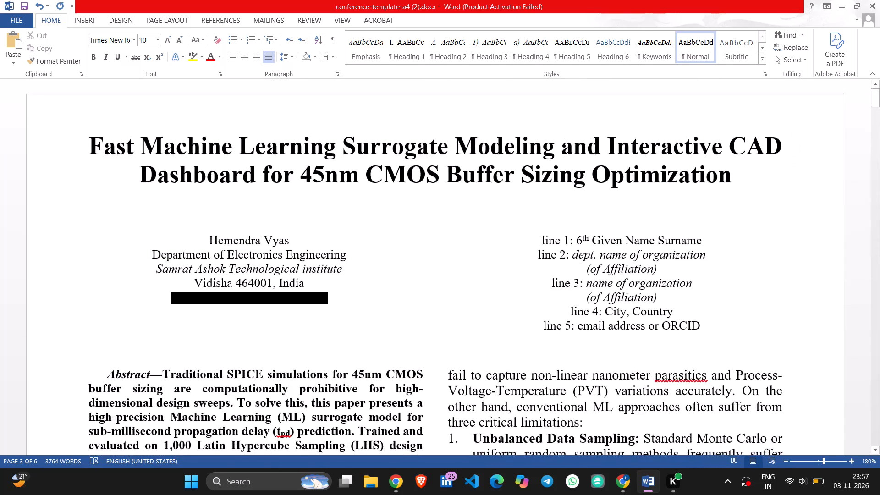
{"action": "scroll", "coordinate": [416, 248], "scroll_direction": "down", "scroll_amount": 13}
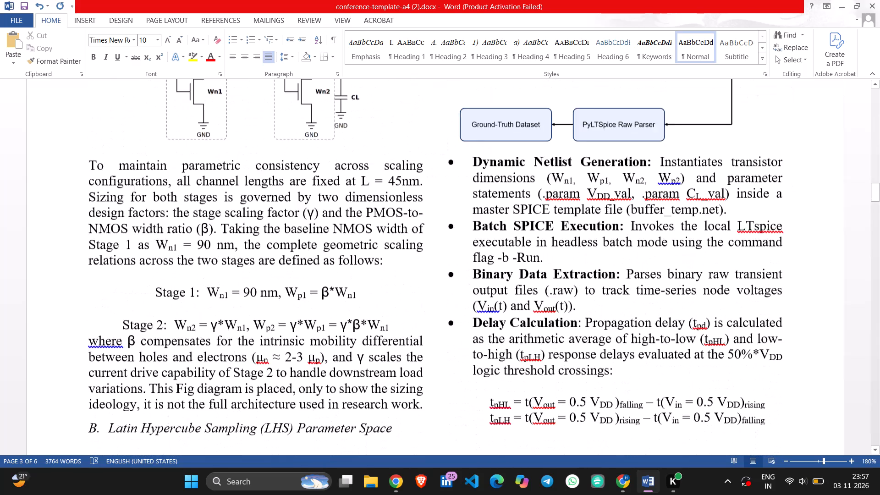
{"action": "scroll", "coordinate": [416, 248], "scroll_direction": "down", "scroll_amount": 10}
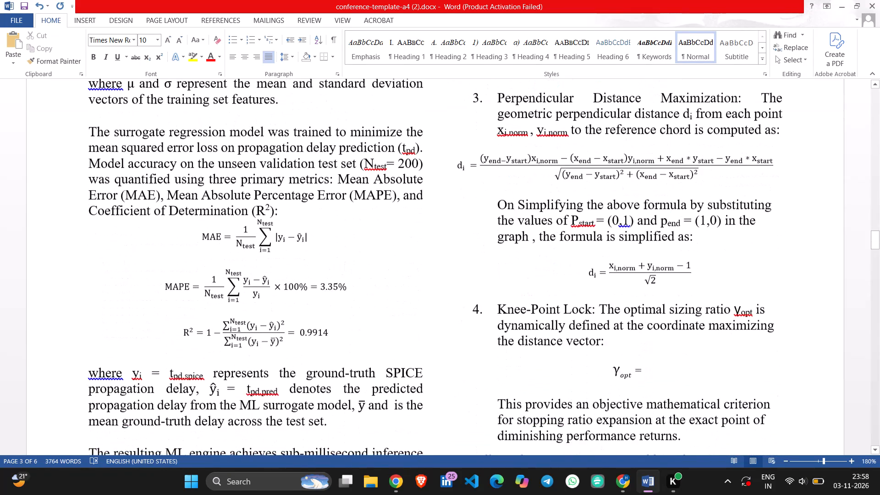
{"action": "scroll", "coordinate": [416, 248], "scroll_direction": "down", "scroll_amount": 3}
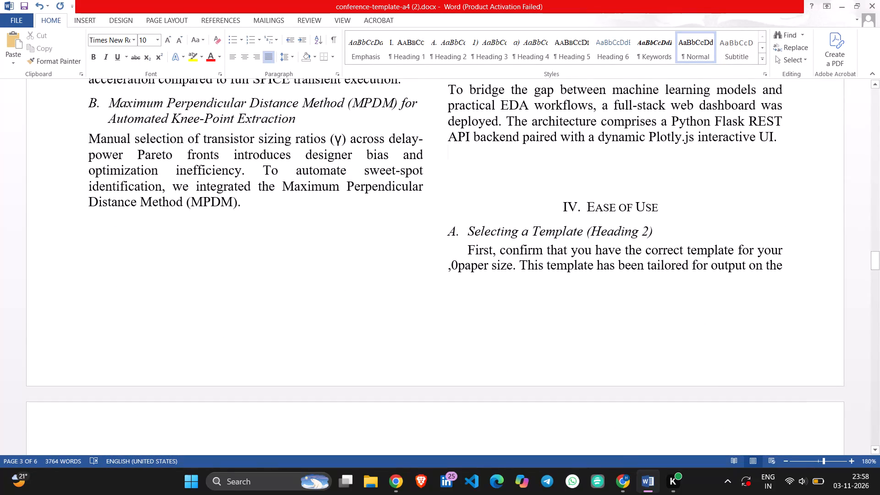
{"action": "scroll", "coordinate": [416, 248], "scroll_direction": "up", "scroll_amount": 7}
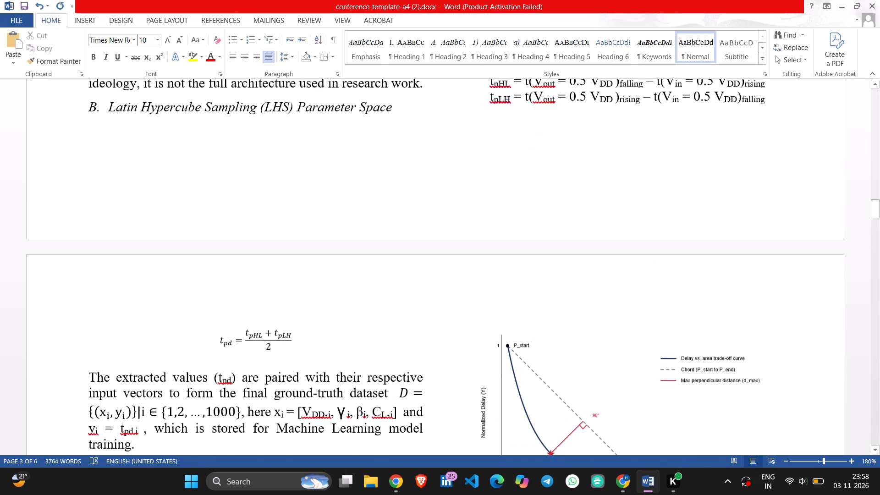
{"action": "scroll", "coordinate": [416, 248], "scroll_direction": "down", "scroll_amount": 4}
{"action": "scroll", "coordinate": [416, 248], "scroll_direction": "up", "scroll_amount": 4}
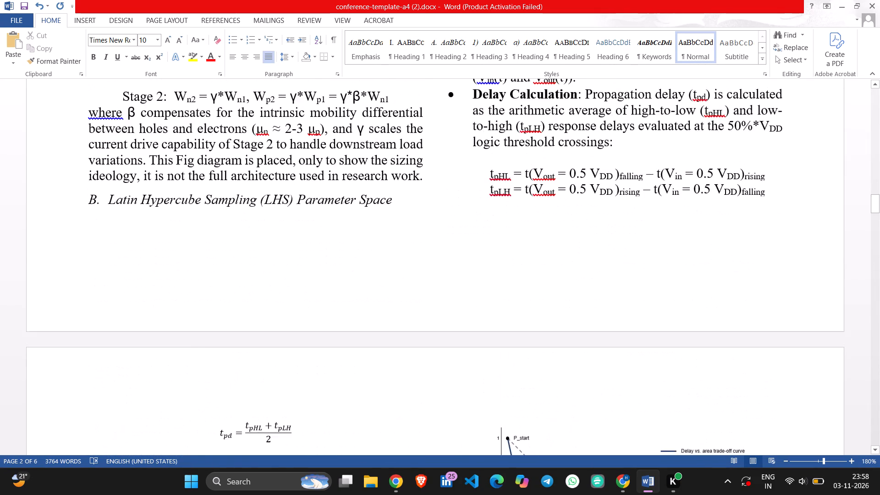
{"action": "scroll", "coordinate": [416, 248], "scroll_direction": "up", "scroll_amount": 3}
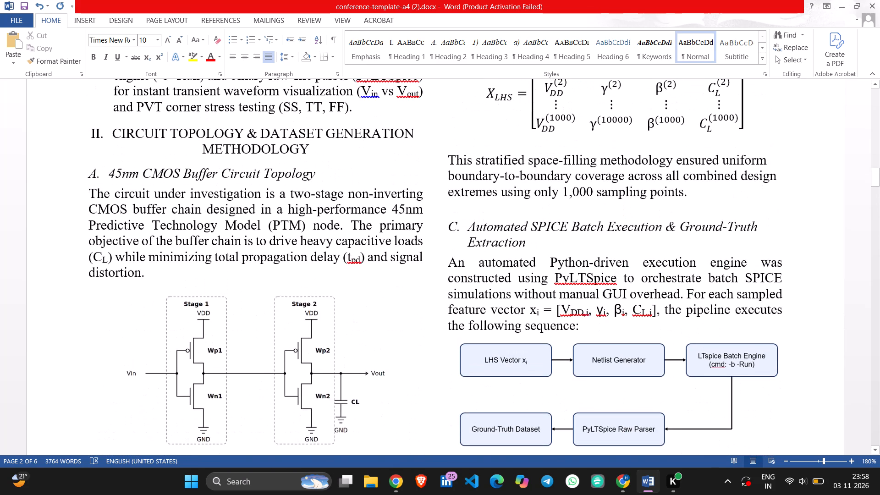
{"action": "scroll", "coordinate": [416, 248], "scroll_direction": "up", "scroll_amount": 2}
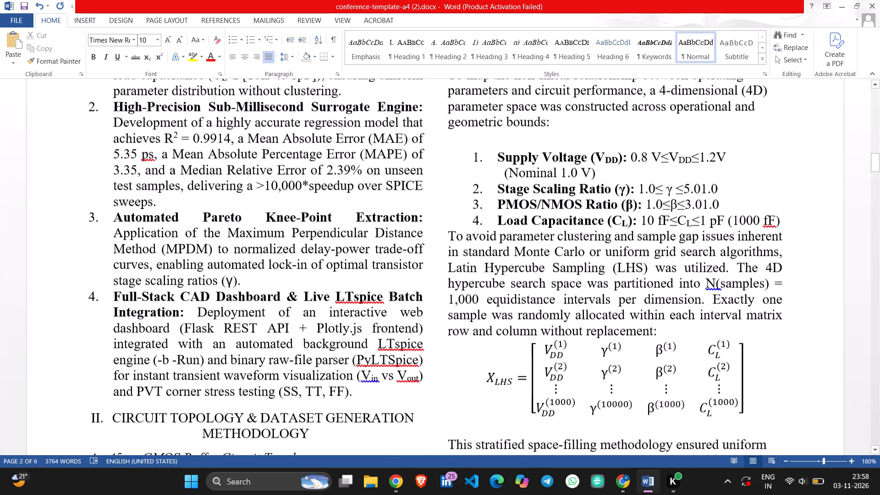
{"action": "scroll", "coordinate": [416, 248], "scroll_direction": "up", "scroll_amount": 1}
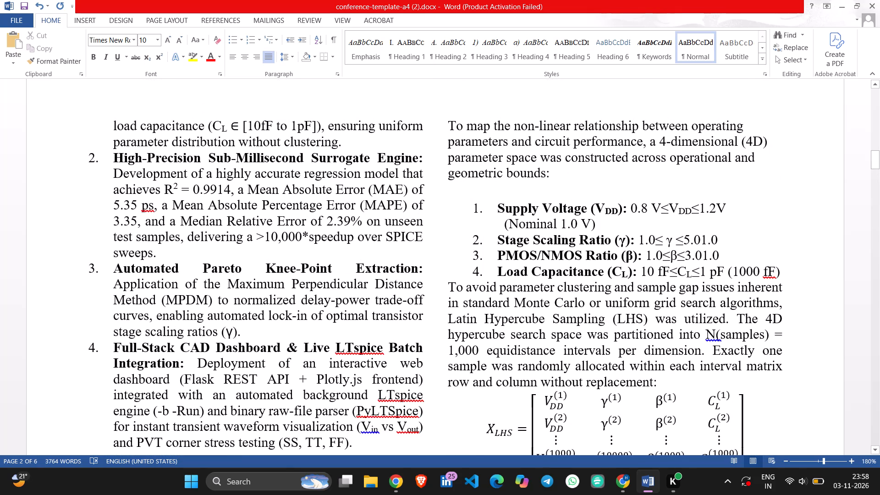
{"action": "scroll", "coordinate": [383, 154], "scroll_direction": "up", "scroll_amount": 3}
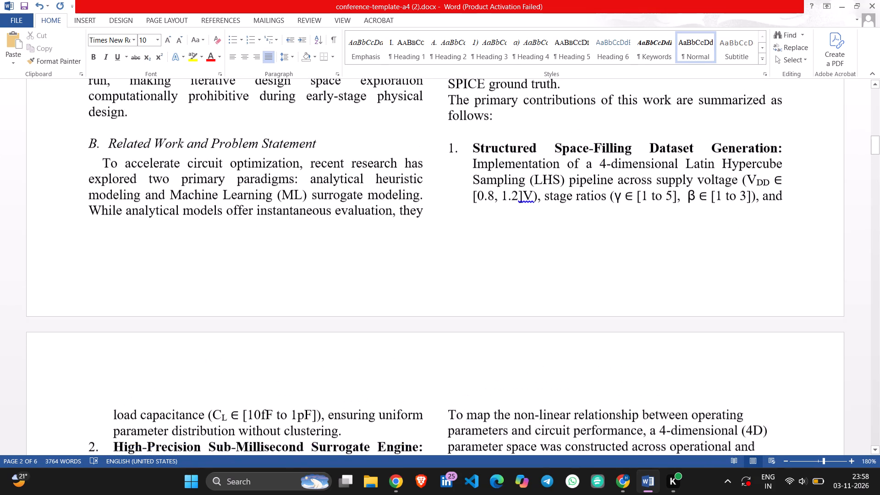
{"action": "scroll", "coordinate": [433, 195], "scroll_direction": "down", "scroll_amount": 2}
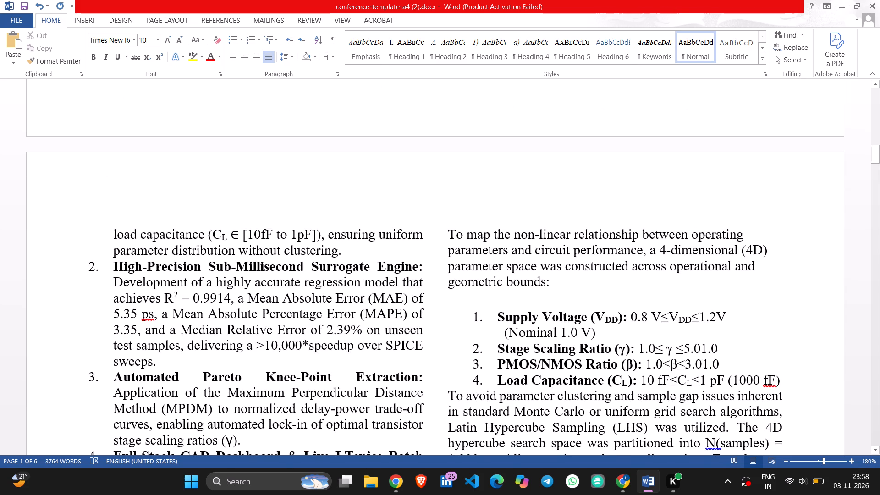
Add paragraph space after contribution 1, Structured Space-Filling Dataset Generation, and before contribution 2, High-Precision Sub-Millisecond Surrogate Engine.
{"action": "left_click", "coordinate": [359, 255]}
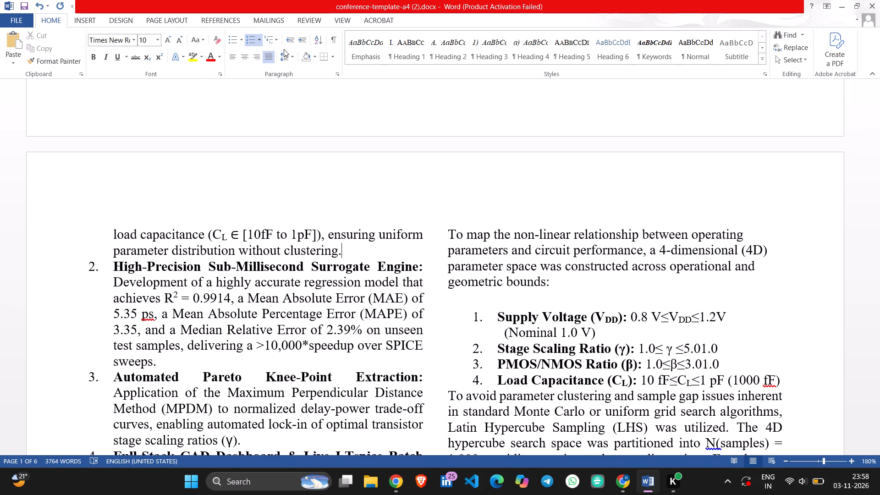
{"action": "left_click", "coordinate": [291, 51]}
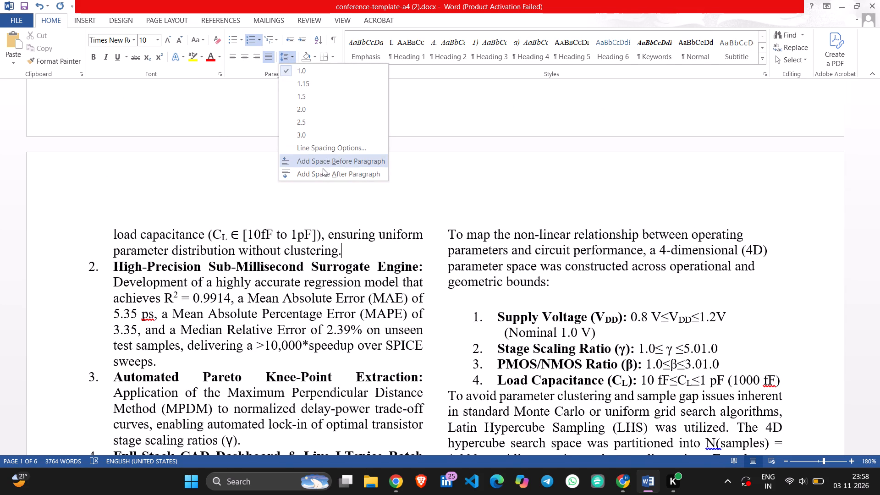
{"action": "left_click", "coordinate": [323, 169]}
{"action": "scroll", "coordinate": [327, 198], "scroll_direction": "down", "scroll_amount": 1}
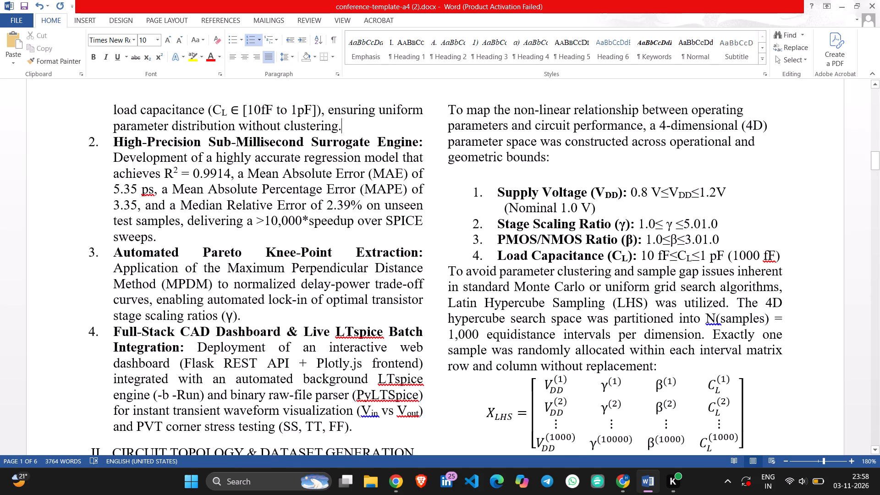
{"action": "left_click", "coordinate": [289, 58]}
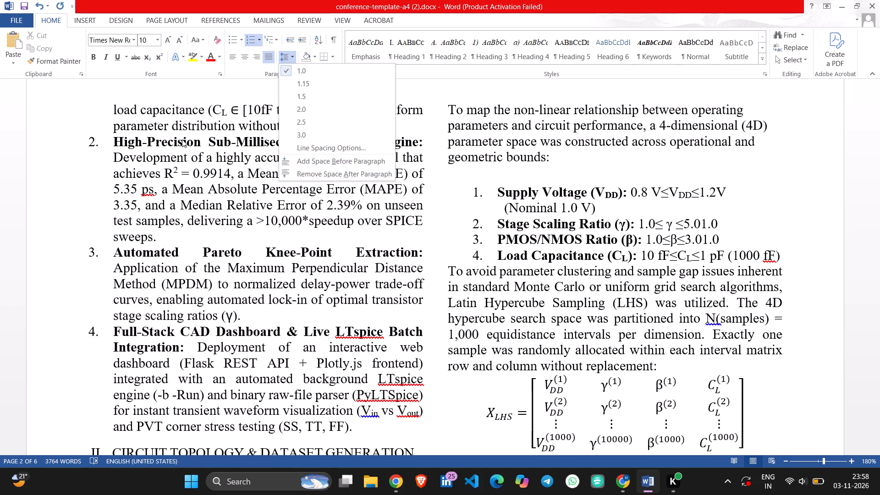
{"action": "left_click", "coordinate": [181, 138]}
{"action": "left_click", "coordinate": [181, 138]}
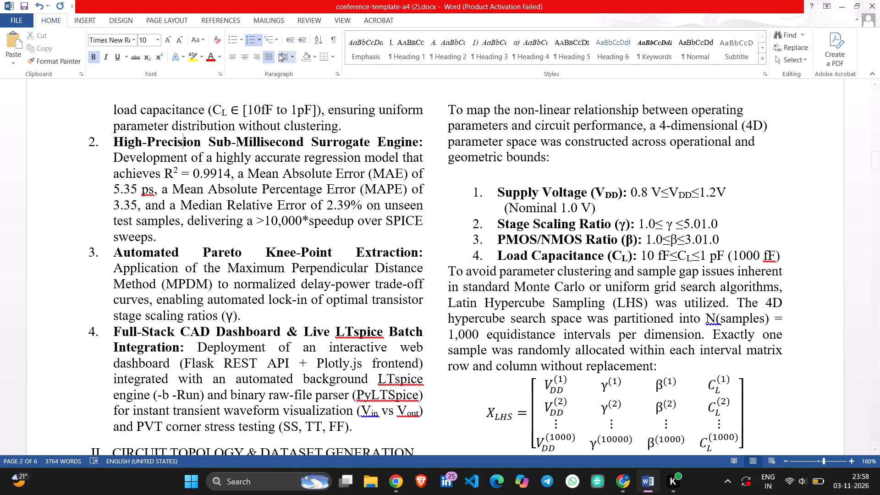
{"action": "left_click", "coordinate": [283, 57]}
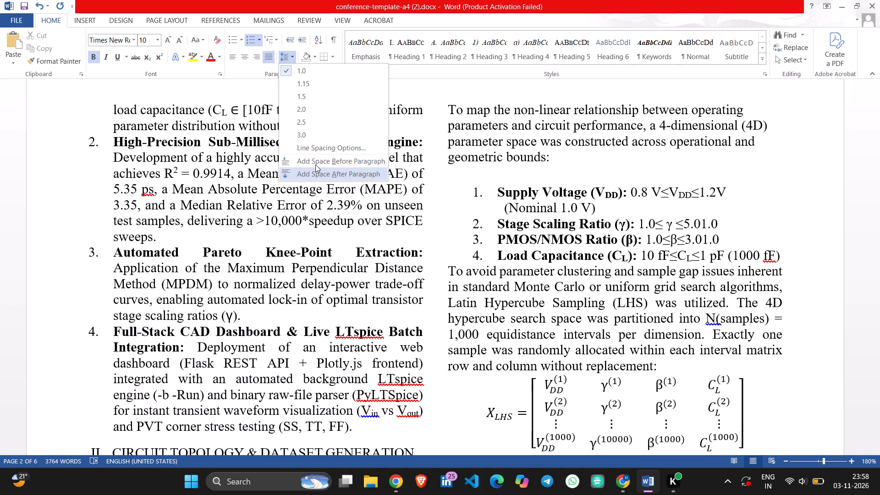
{"action": "left_click", "coordinate": [314, 163]}
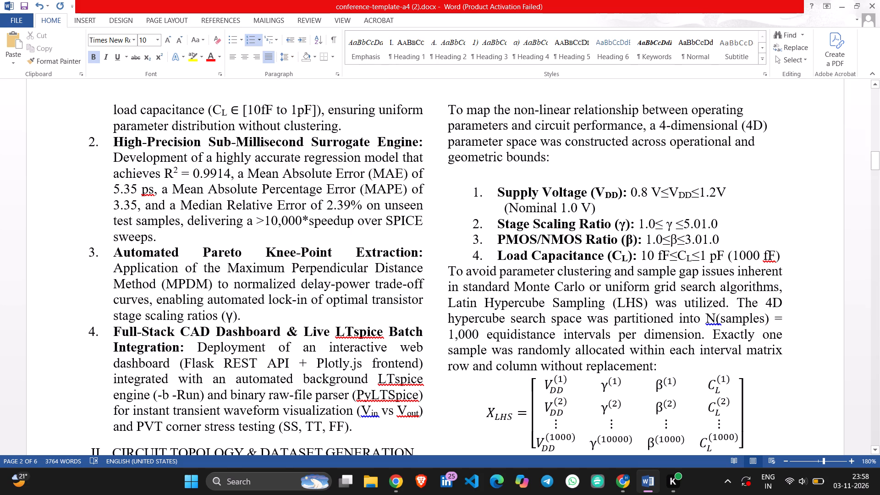
Insert an unnumbered blank line after contribution 1, following "parameter distribution without clustering.".
{"action": "scroll", "coordinate": [302, 154], "scroll_direction": "up", "scroll_amount": 1}
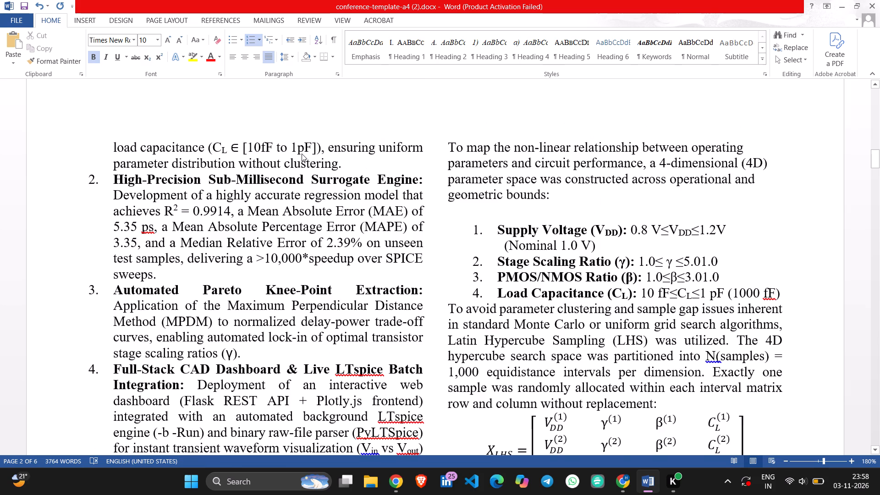
{"action": "scroll", "coordinate": [302, 154], "scroll_direction": "up", "scroll_amount": 1}
{"action": "scroll", "coordinate": [302, 154], "scroll_direction": "down", "scroll_amount": 2}
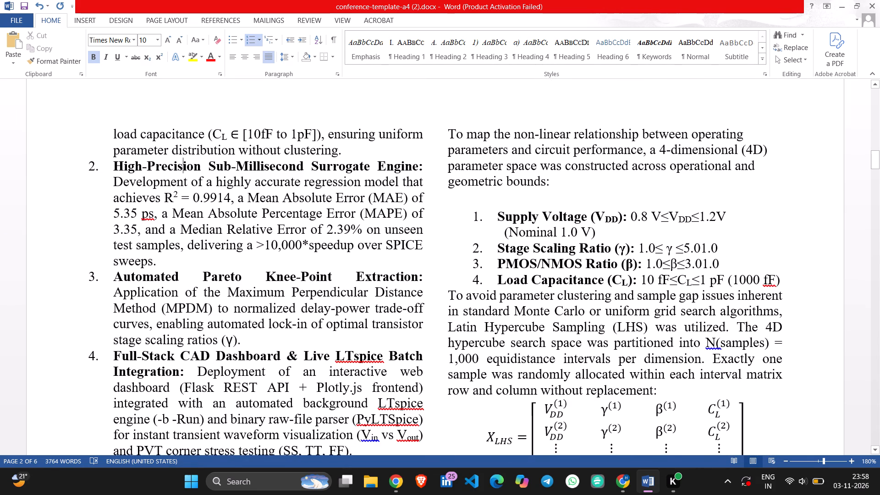
{"action": "scroll", "coordinate": [164, 267], "scroll_direction": "down", "scroll_amount": 1}
{"action": "scroll", "coordinate": [164, 267], "scroll_direction": "up", "scroll_amount": 2}
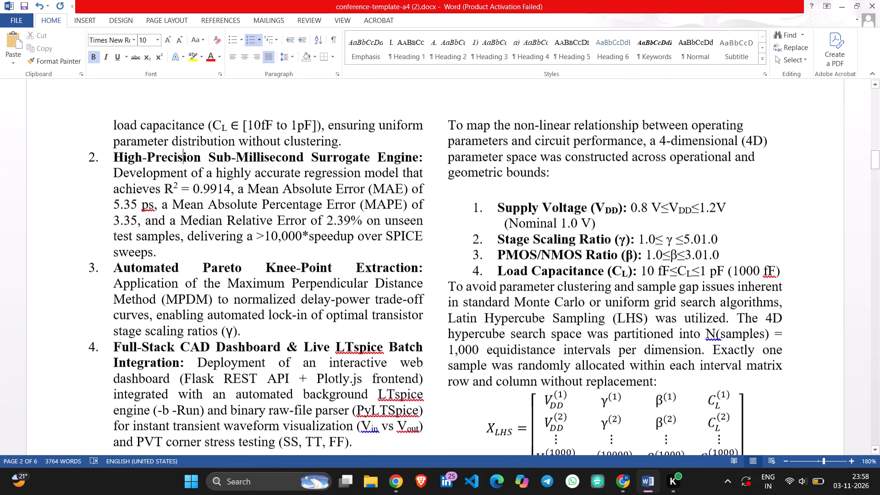
{"action": "scroll", "coordinate": [164, 267], "scroll_direction": "up", "scroll_amount": 2}
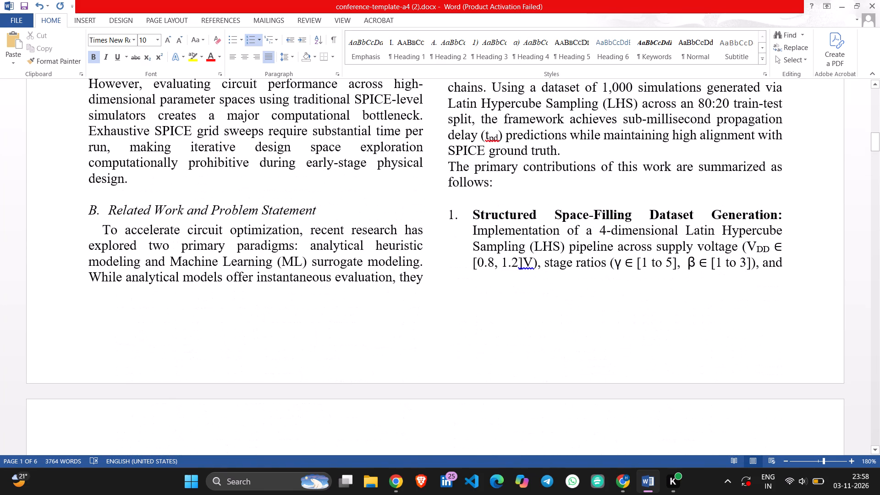
{"action": "scroll", "coordinate": [164, 267], "scroll_direction": "down", "scroll_amount": 3}
{"action": "scroll", "coordinate": [164, 267], "scroll_direction": "up", "scroll_amount": 1}
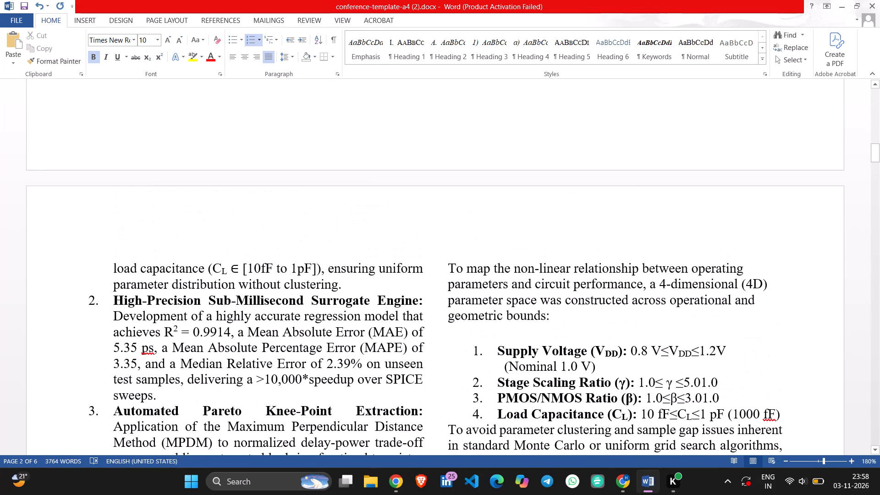
{"action": "left_click", "coordinate": [337, 291]}
{"action": "key", "text": "Right"}
{"action": "key", "text": "Return"}
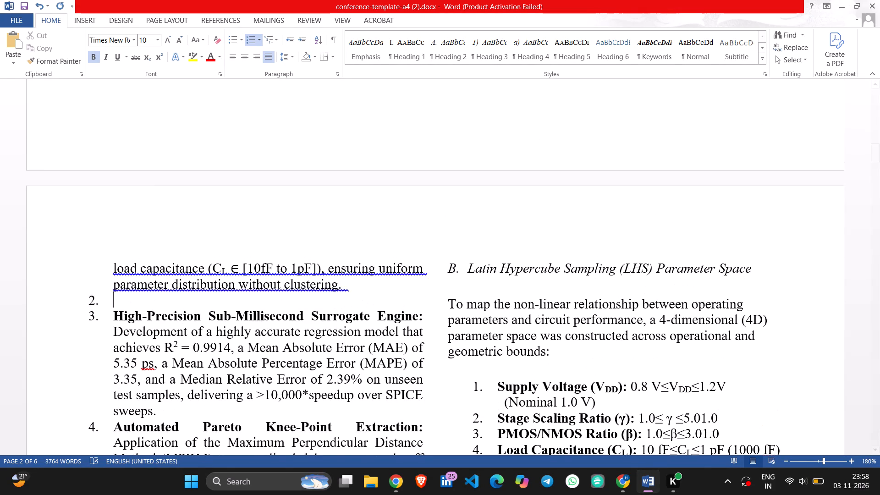
{"action": "scroll", "coordinate": [337, 291], "scroll_direction": "down", "scroll_amount": 1}
{"action": "key", "text": "BackSpace"}
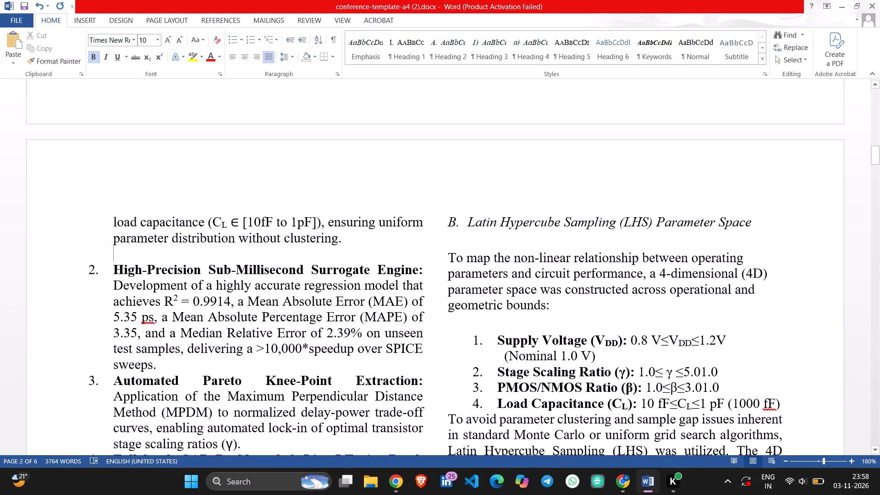
Insert an unnumbered blank line after contribution 2, ending in "sweeps.", and another after contribution 3, ending in "stage scaling ratios (γ).".
{"action": "scroll", "coordinate": [354, 333], "scroll_direction": "down", "scroll_amount": 1}
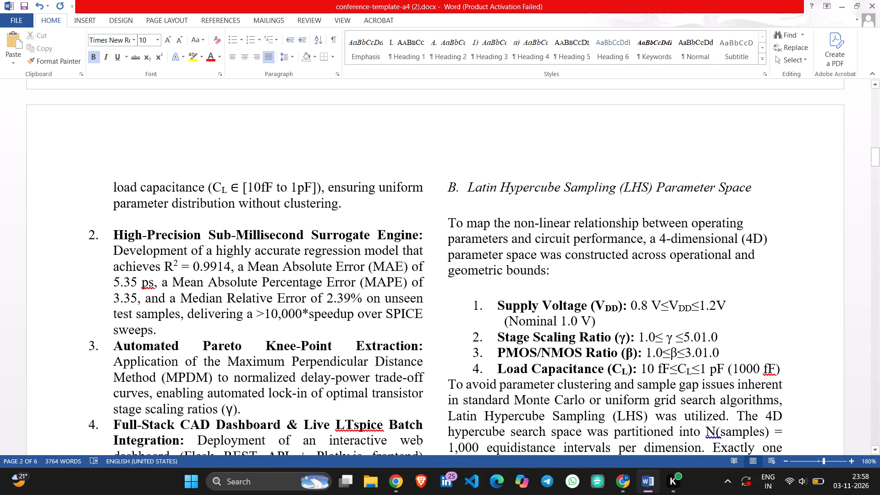
{"action": "left_click", "coordinate": [192, 340]}
{"action": "left_click", "coordinate": [163, 329]}
{"action": "key", "text": "Return"}
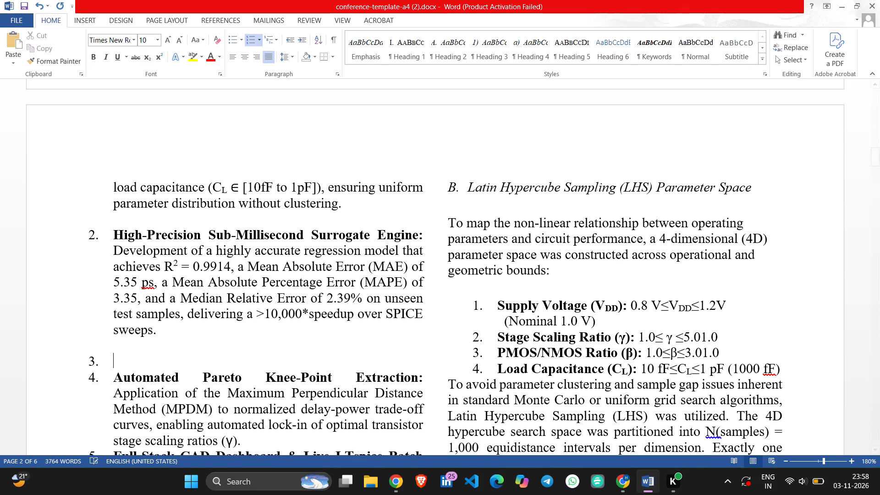
{"action": "key", "text": "BackSpace"}
{"action": "scroll", "coordinate": [163, 329], "scroll_direction": "down", "scroll_amount": 3}
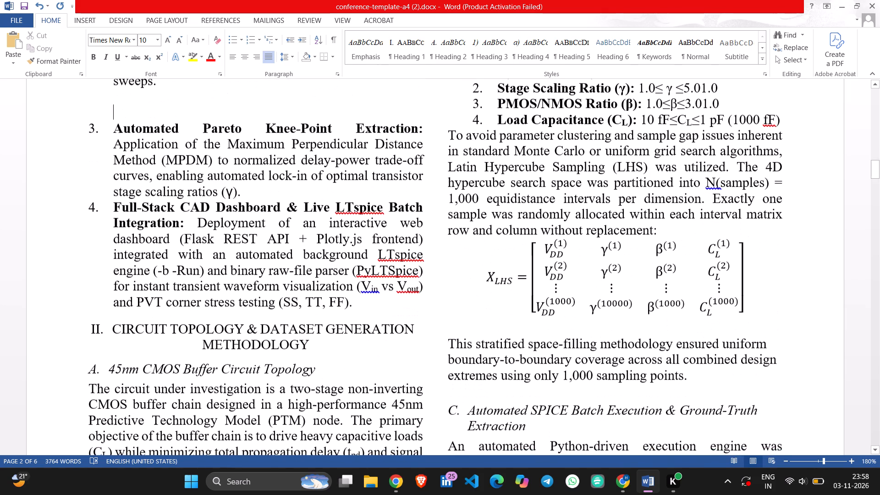
{"action": "left_click", "coordinate": [255, 186]}
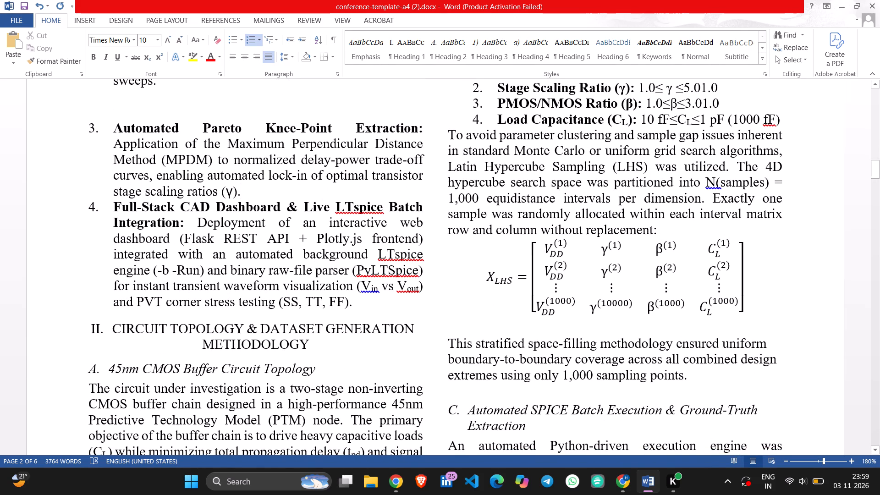
{"action": "key", "text": "Return"}
{"action": "key", "text": "BackSpace"}
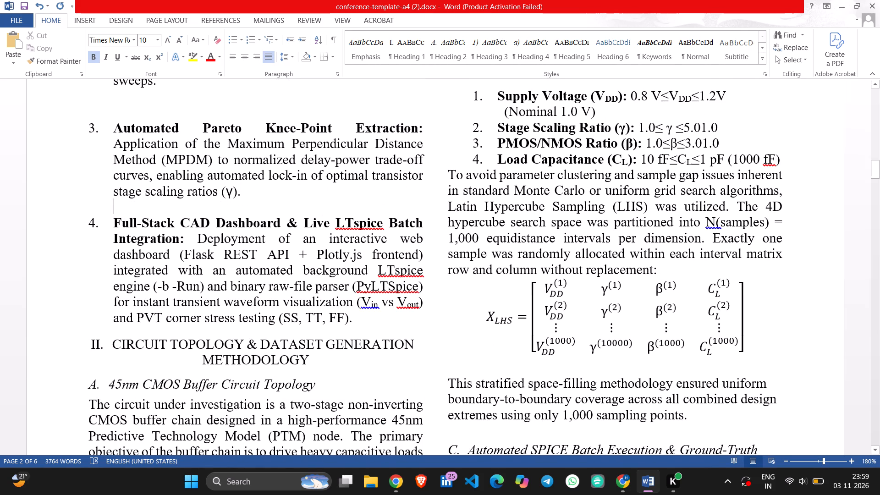
Review the Word paper's layout from the contributions list through sections II and III to the CAD dashboard paragraph in section C.
{"action": "scroll", "coordinate": [270, 279], "scroll_direction": "down", "scroll_amount": 11}
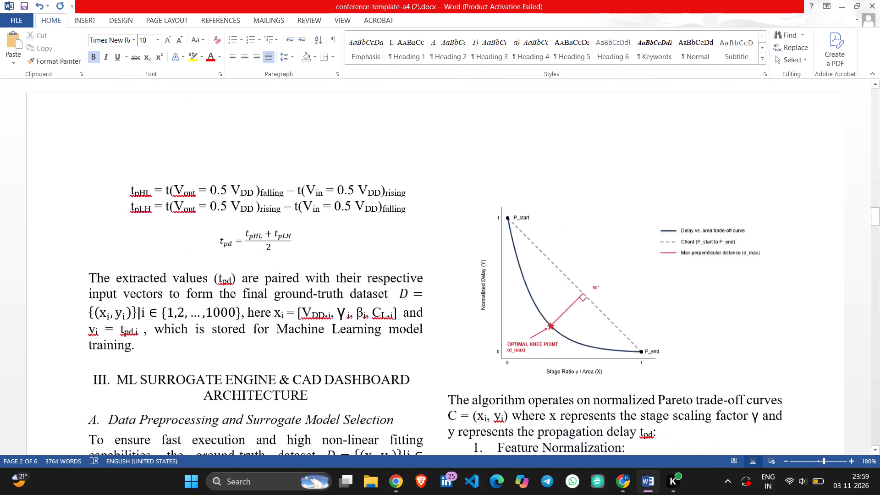
{"action": "scroll", "coordinate": [270, 279], "scroll_direction": "down", "scroll_amount": 7}
{"action": "scroll", "coordinate": [270, 279], "scroll_direction": "up", "scroll_amount": 1}
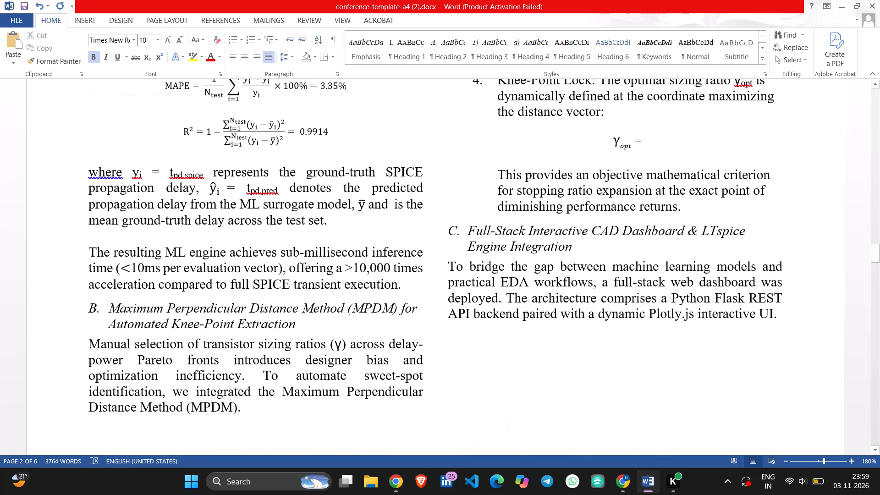
{"action": "scroll", "coordinate": [270, 279], "scroll_direction": "down", "scroll_amount": 3}
{"action": "scroll", "coordinate": [270, 279], "scroll_direction": "up", "scroll_amount": 2}
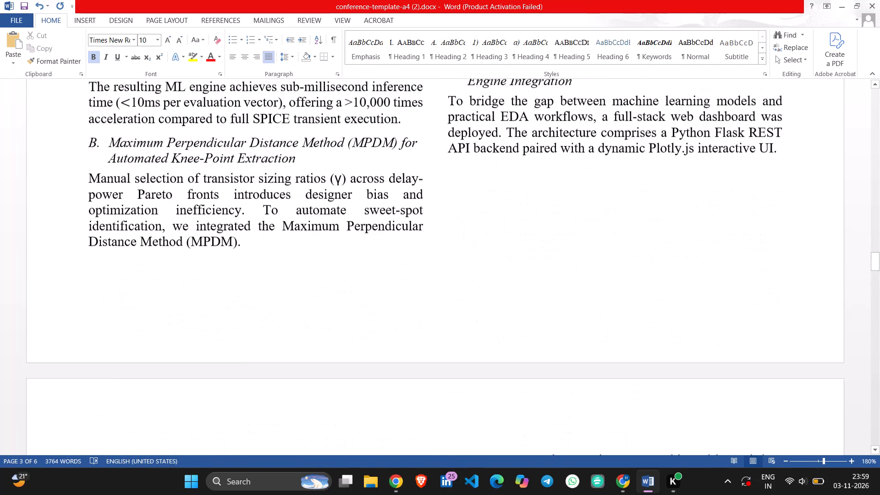
{"action": "scroll", "coordinate": [270, 279], "scroll_direction": "up", "scroll_amount": 3}
{"action": "scroll", "coordinate": [270, 279], "scroll_direction": "down", "scroll_amount": 1}
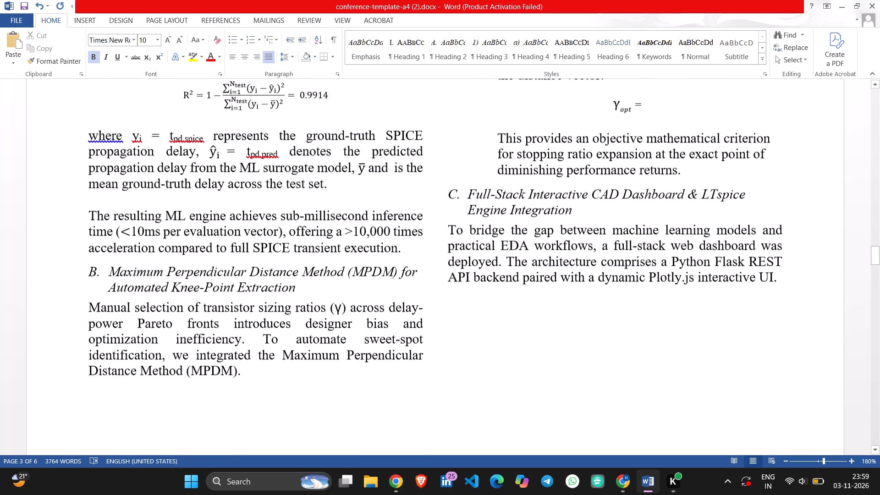
{"action": "scroll", "coordinate": [270, 279], "scroll_direction": "down", "scroll_amount": 1}
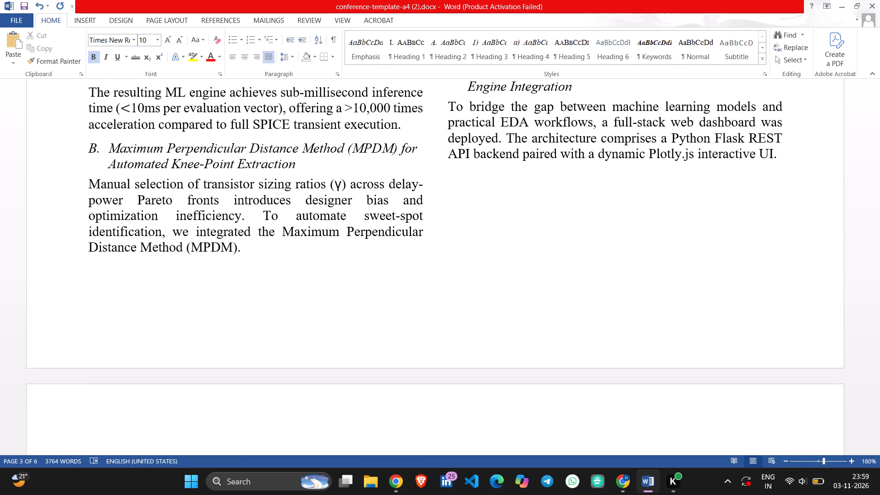
Right-align the full perpendicular distance equation for dᵢ under item 3, Perpendicular Distance Maximization.
{"action": "scroll", "coordinate": [270, 279], "scroll_direction": "up", "scroll_amount": 2}
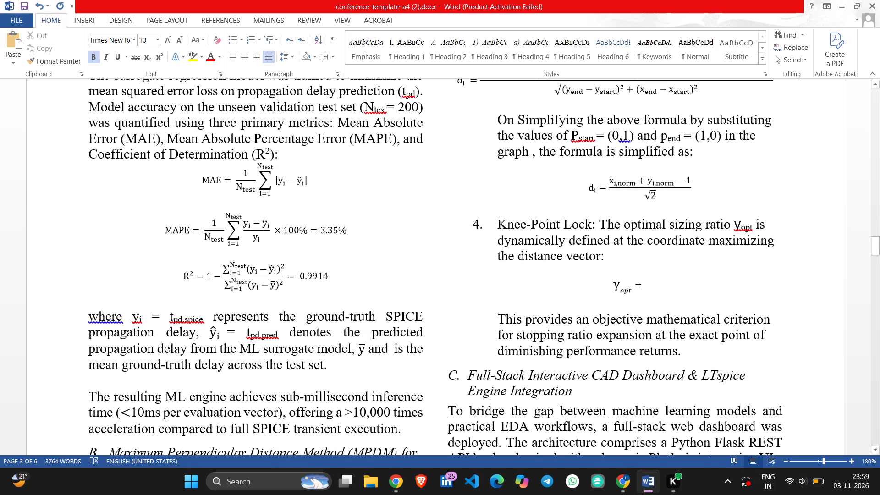
{"action": "scroll", "coordinate": [270, 279], "scroll_direction": "up", "scroll_amount": 1}
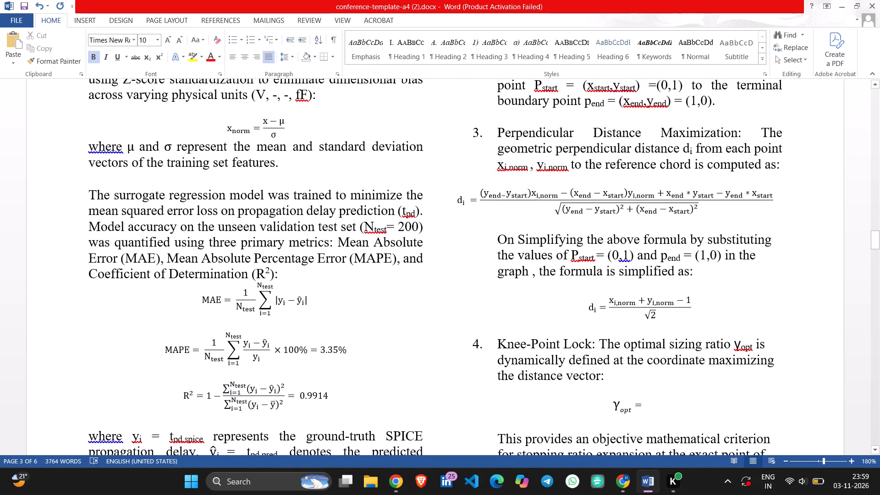
{"action": "scroll", "coordinate": [332, 367], "scroll_direction": "up", "scroll_amount": 1}
{"action": "scroll", "coordinate": [473, 364], "scroll_direction": "down", "scroll_amount": 1}
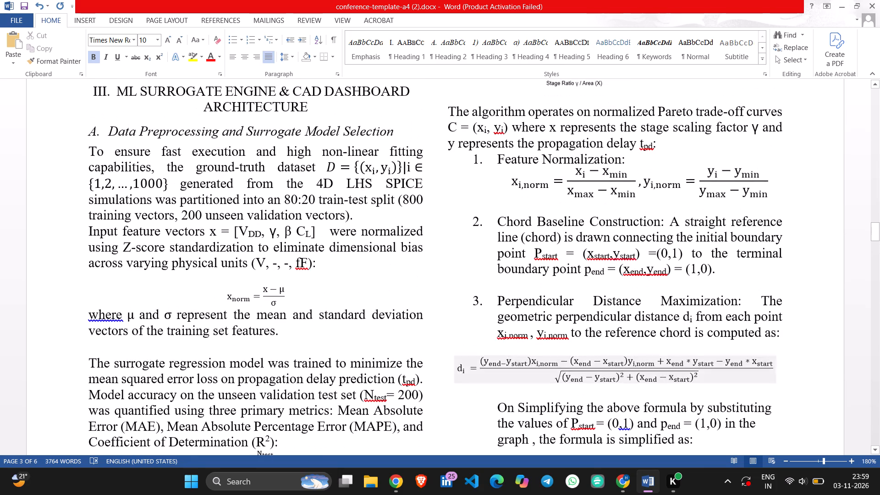
{"action": "scroll", "coordinate": [473, 364], "scroll_direction": "down", "scroll_amount": 1}
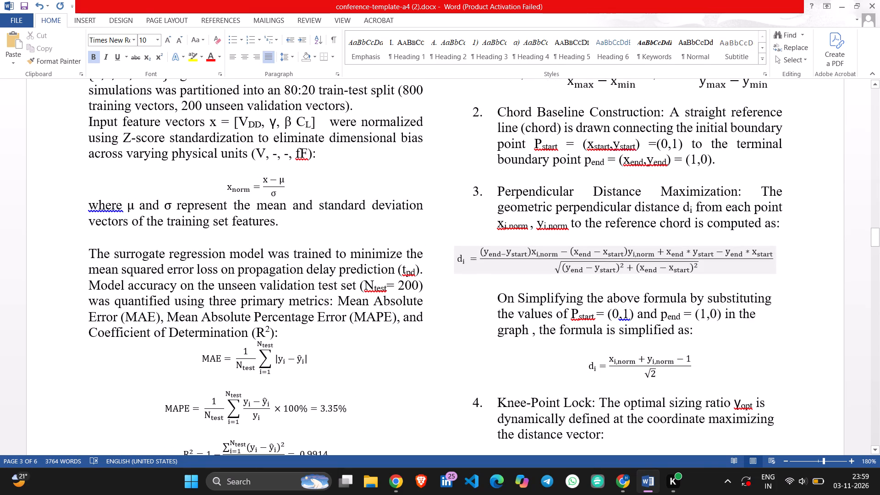
{"action": "left_click", "coordinate": [581, 250]}
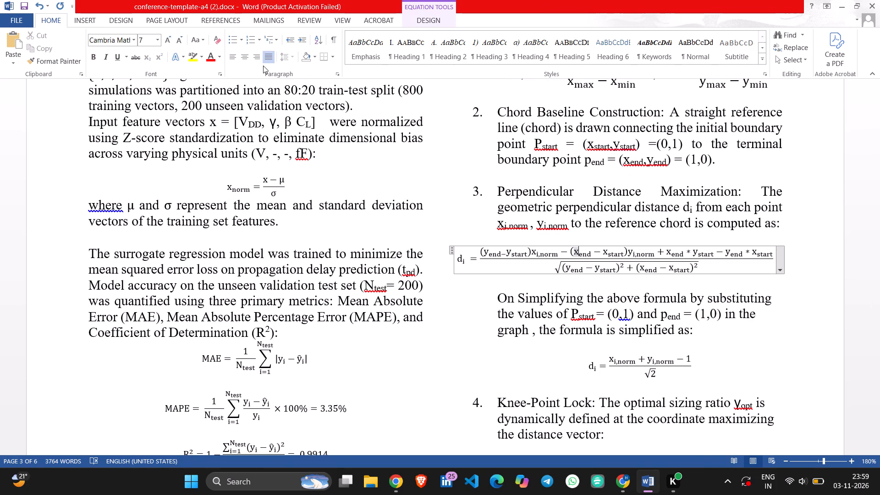
{"action": "left_click", "coordinate": [257, 59]}
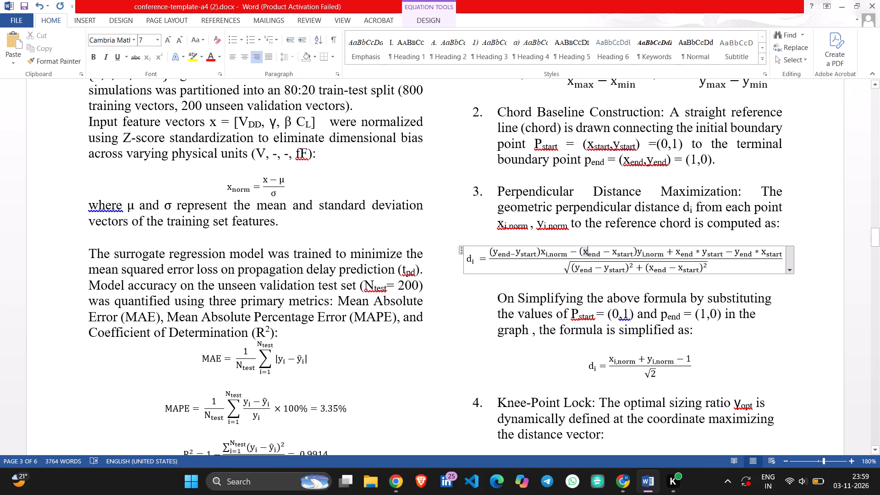
{"action": "left_click", "coordinate": [434, 183]}
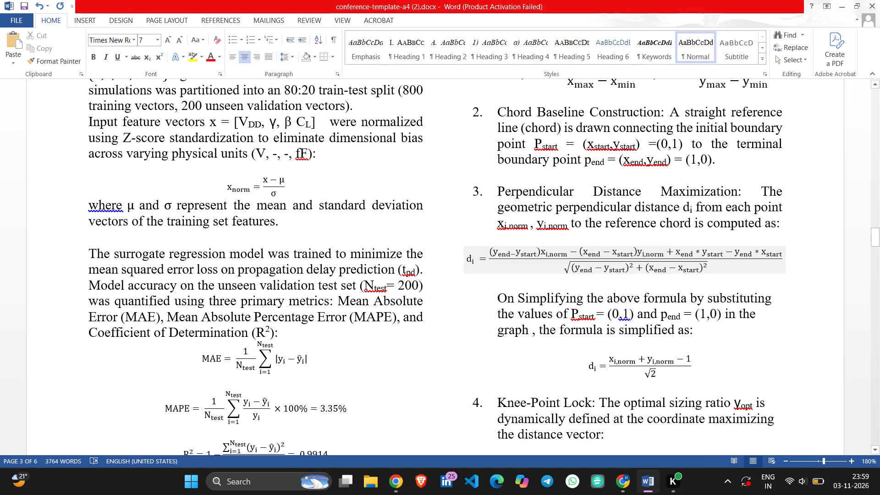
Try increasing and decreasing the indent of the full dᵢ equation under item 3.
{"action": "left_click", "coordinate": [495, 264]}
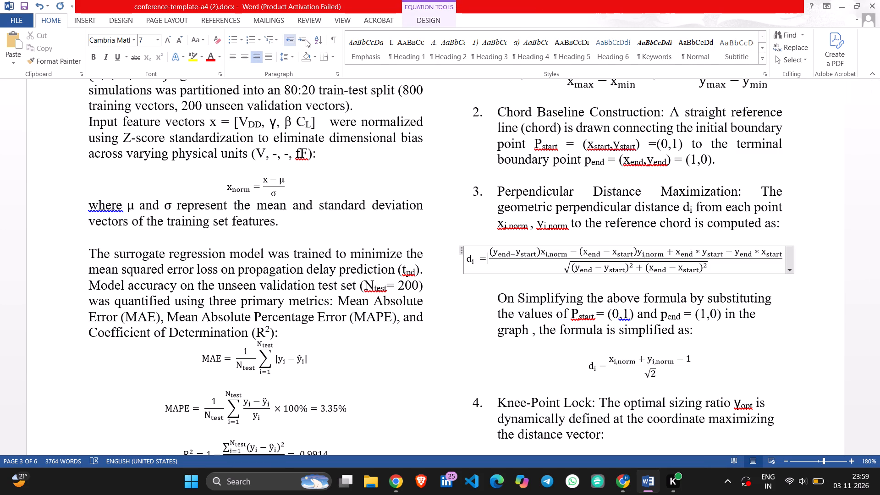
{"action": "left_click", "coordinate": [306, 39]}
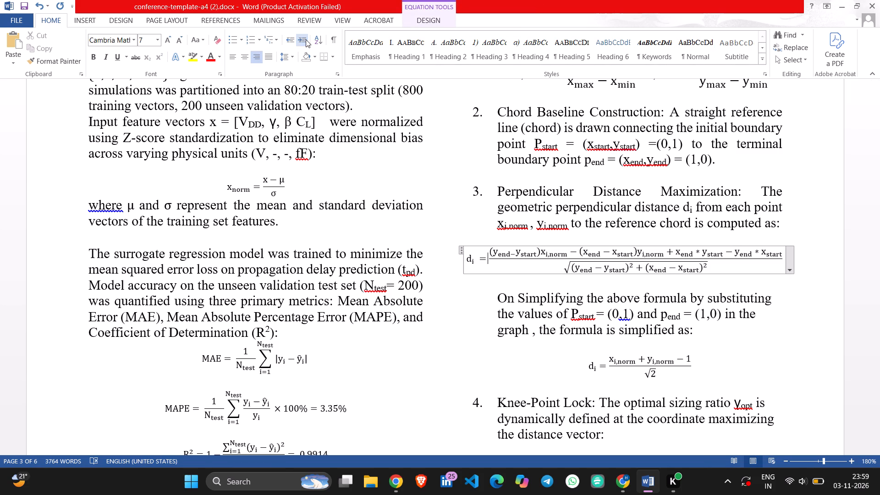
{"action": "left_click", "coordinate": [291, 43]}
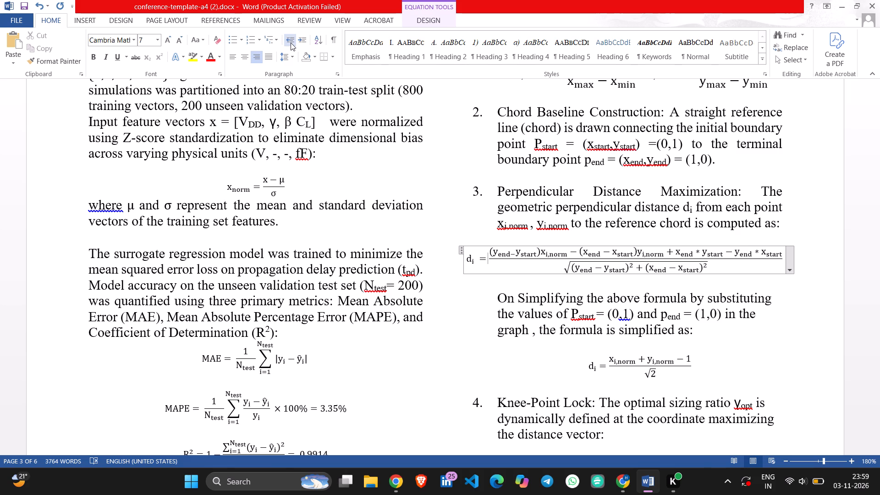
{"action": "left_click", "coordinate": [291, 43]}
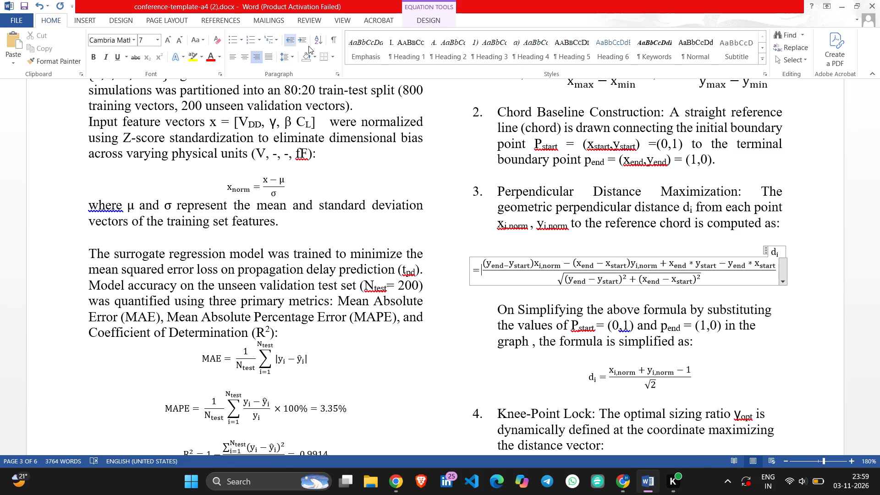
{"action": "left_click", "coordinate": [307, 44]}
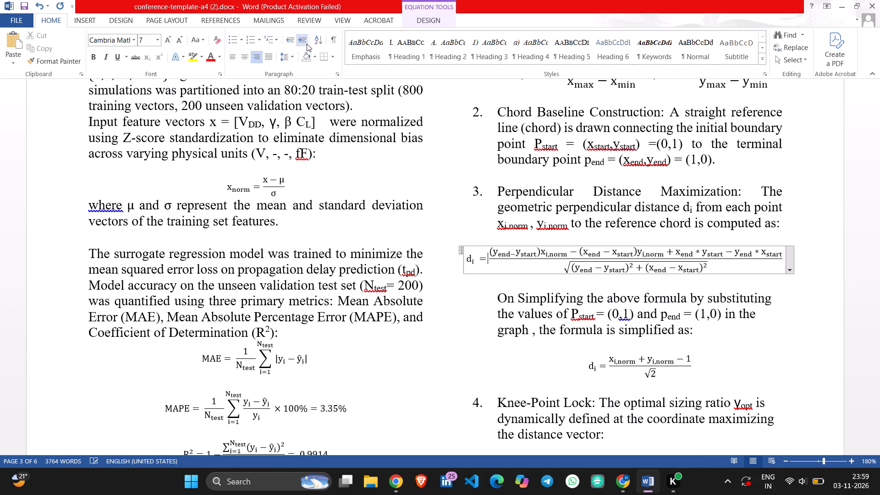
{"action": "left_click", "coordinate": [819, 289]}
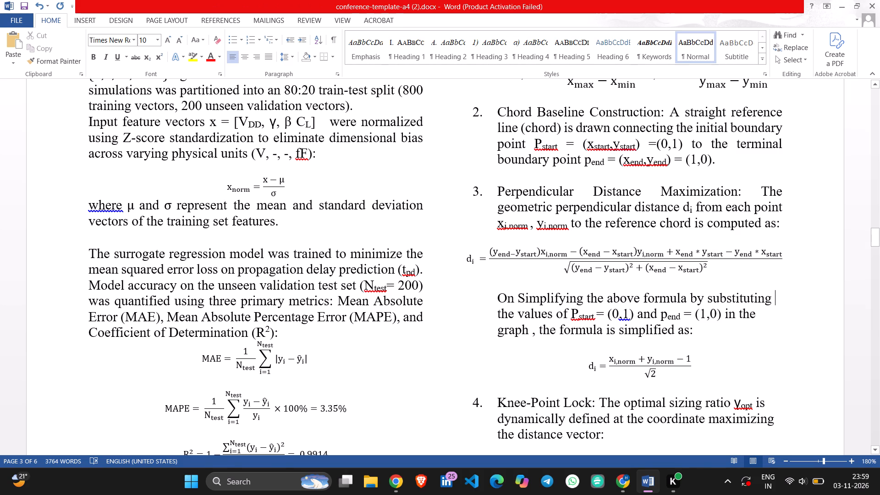
{"action": "scroll", "coordinate": [819, 289], "scroll_direction": "up", "scroll_amount": 1}
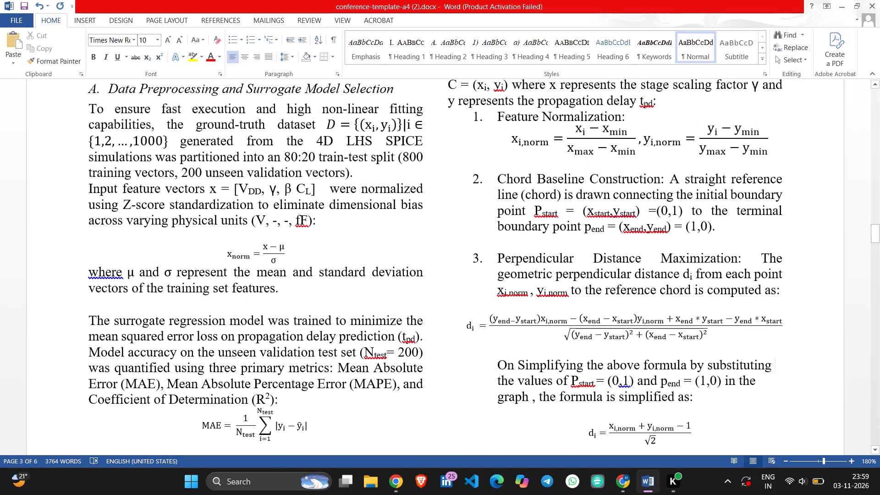
{"action": "scroll", "coordinate": [801, 314], "scroll_direction": "down", "scroll_amount": 4}
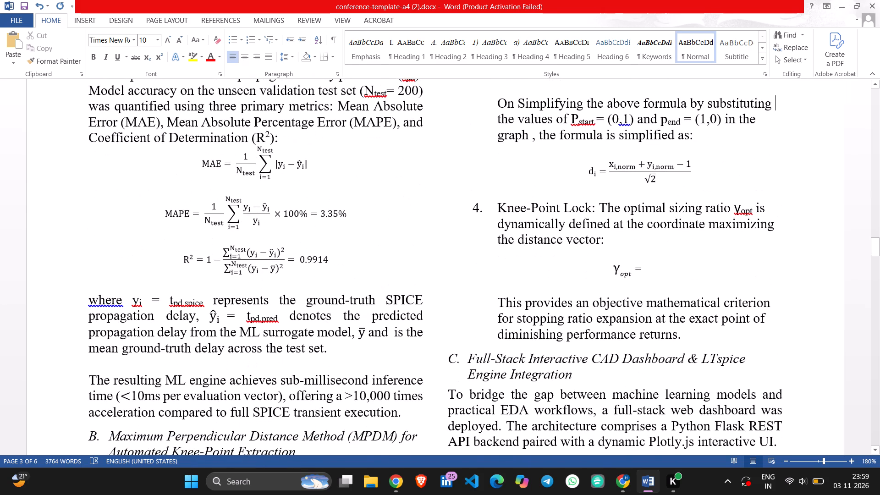
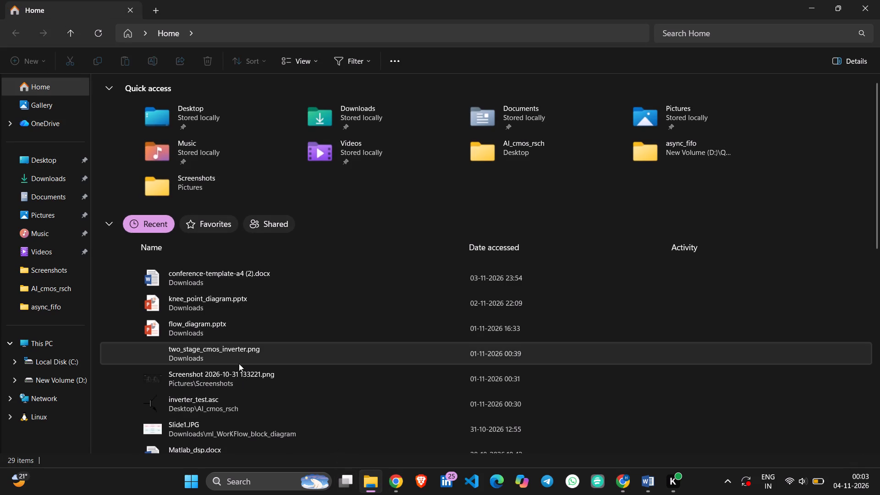
{"action": "left_click", "coordinate": [49, 179]}
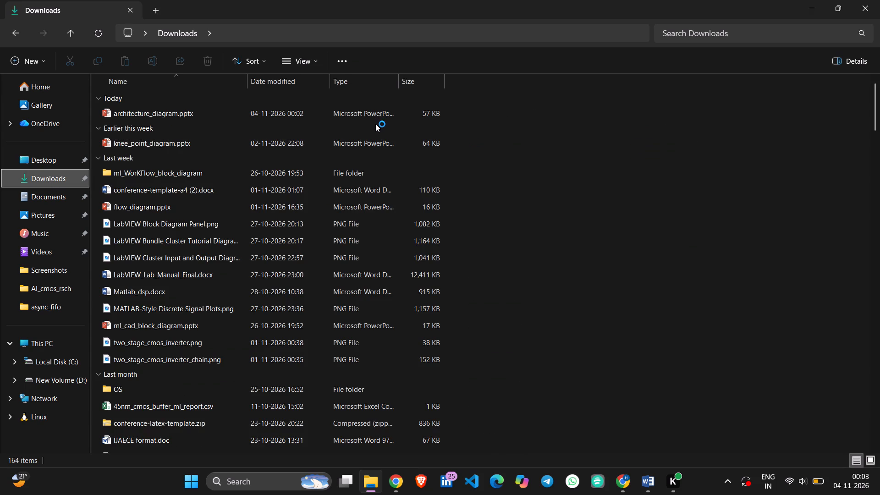
{"action": "left_click", "coordinate": [347, 107]}
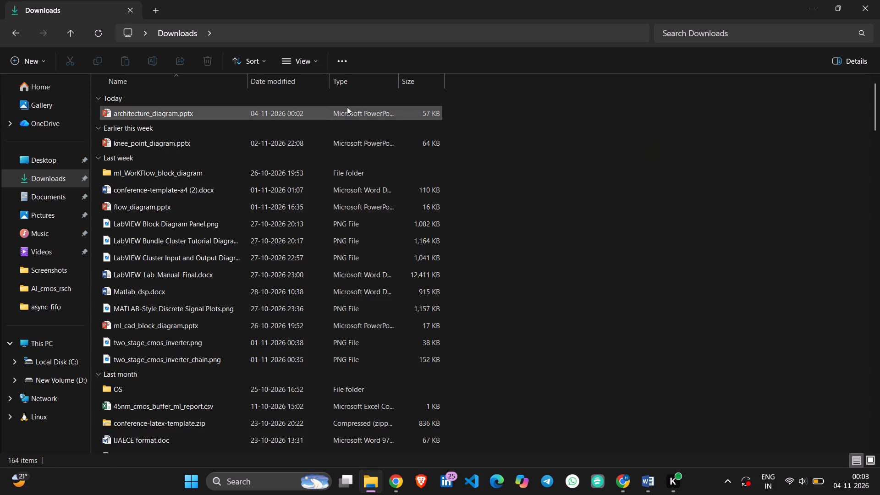
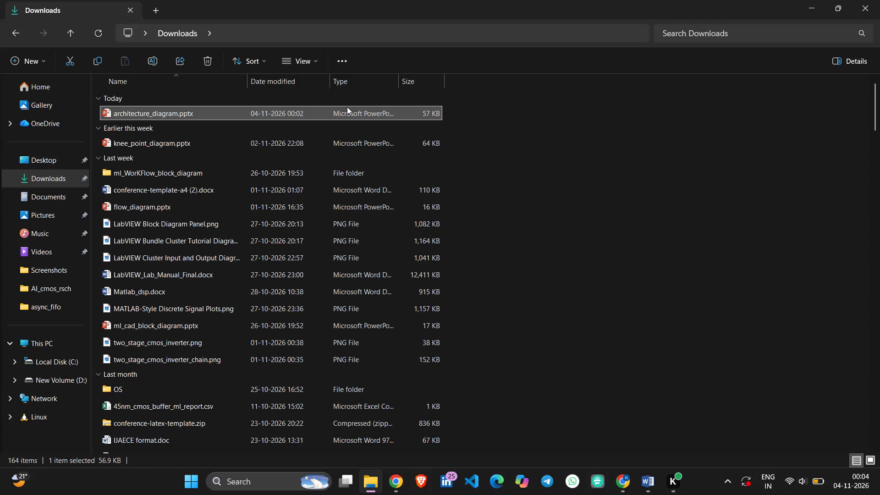
Unblock architecture_diagram.pptx in its file properties and apply the change.
{"action": "right_click", "coordinate": [347, 107]}
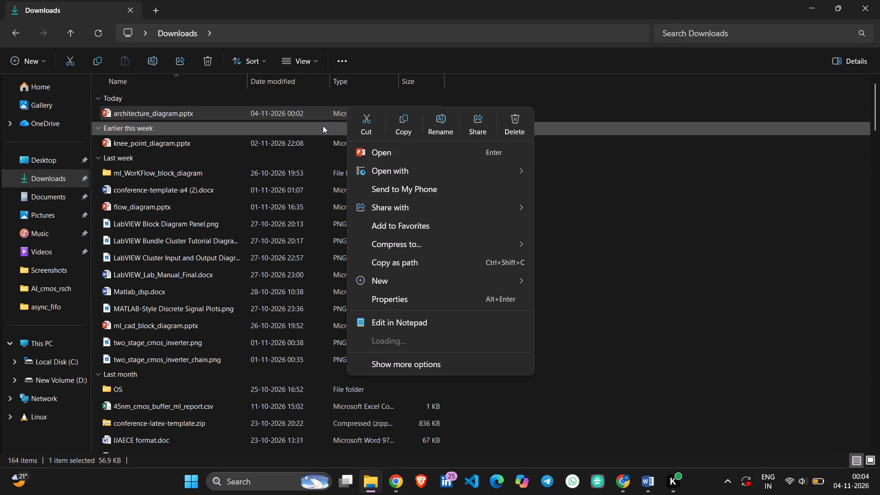
{"action": "left_click", "coordinate": [394, 297]}
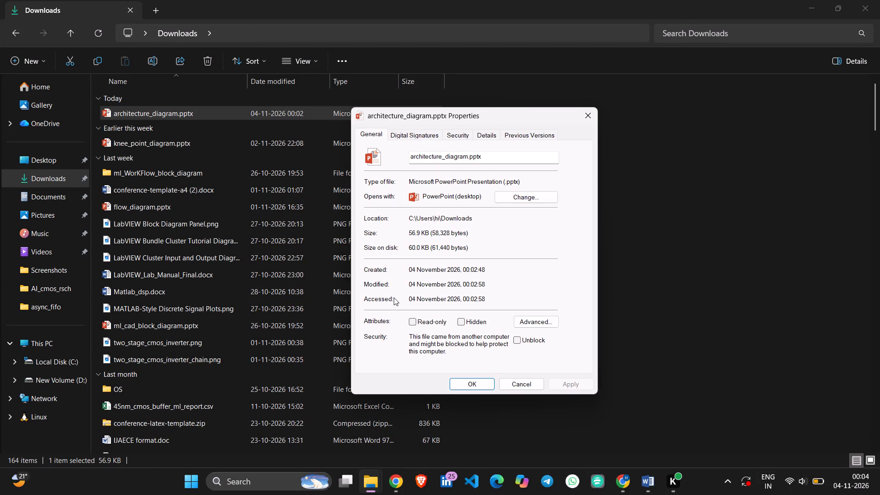
{"action": "left_click", "coordinate": [522, 342]}
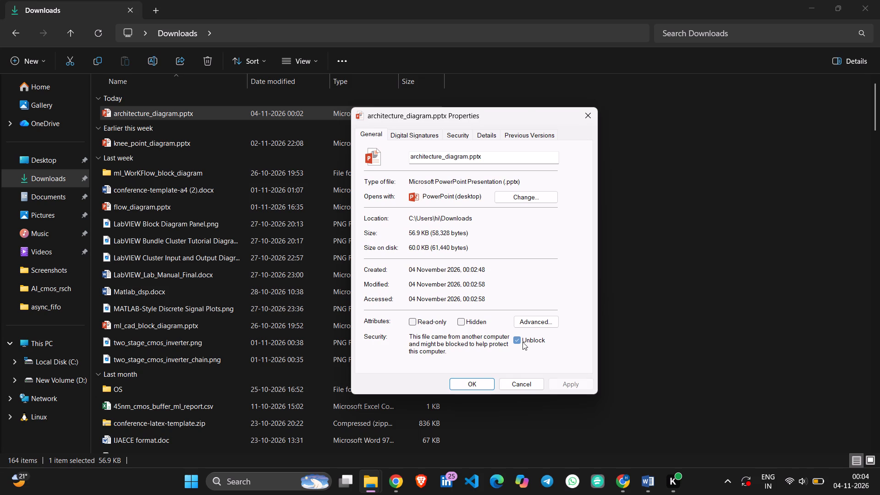
{"action": "left_click", "coordinate": [460, 388]}
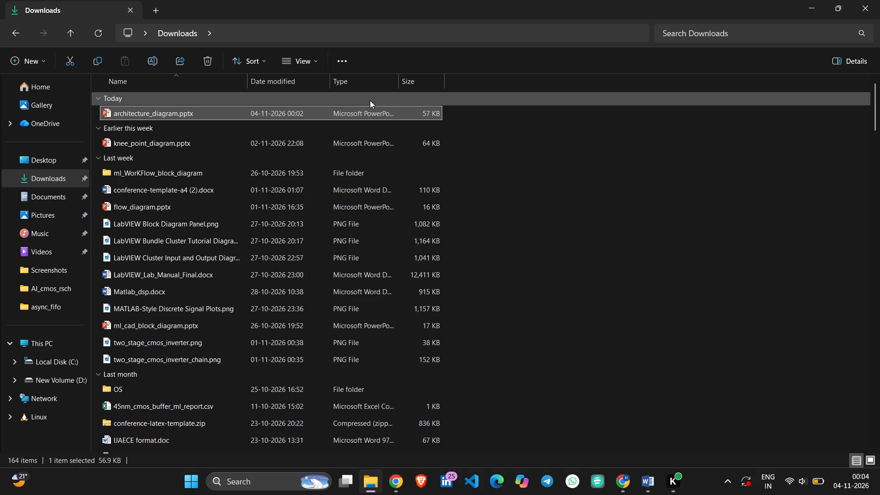
Open architecture_diagram.pptx in PowerPoint and dismiss the Office activation wizard.
{"action": "left_click", "coordinate": [362, 110]}
{"action": "left_click", "coordinate": [362, 110]}
{"action": "left_click", "coordinate": [362, 110]}
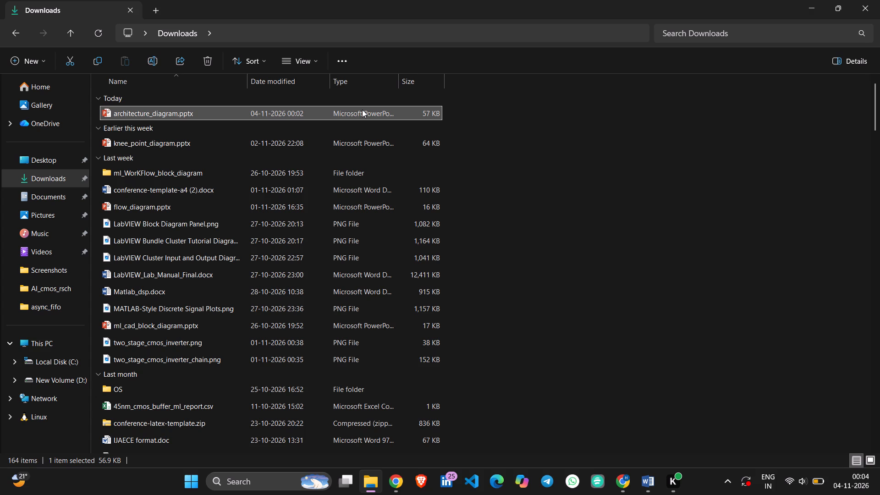
{"action": "double_click", "coordinate": [362, 110]}
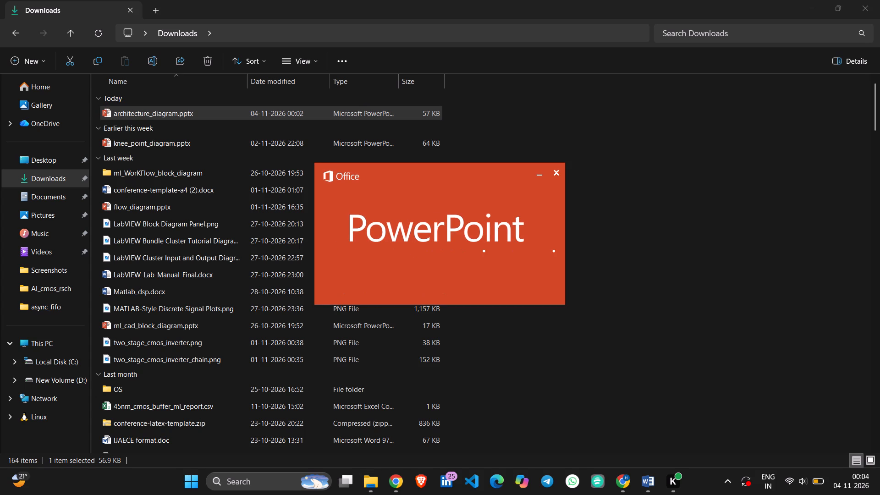
{"action": "left_click", "coordinate": [402, 274]}
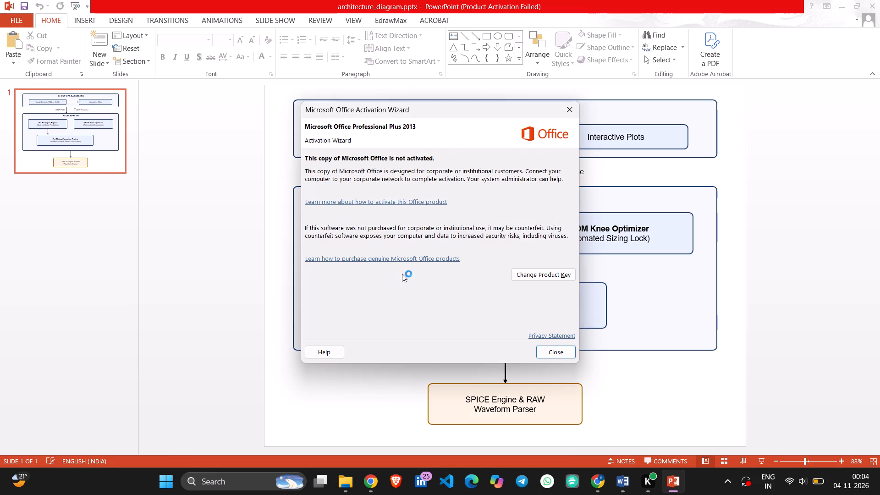
{"action": "left_click", "coordinate": [567, 104]}
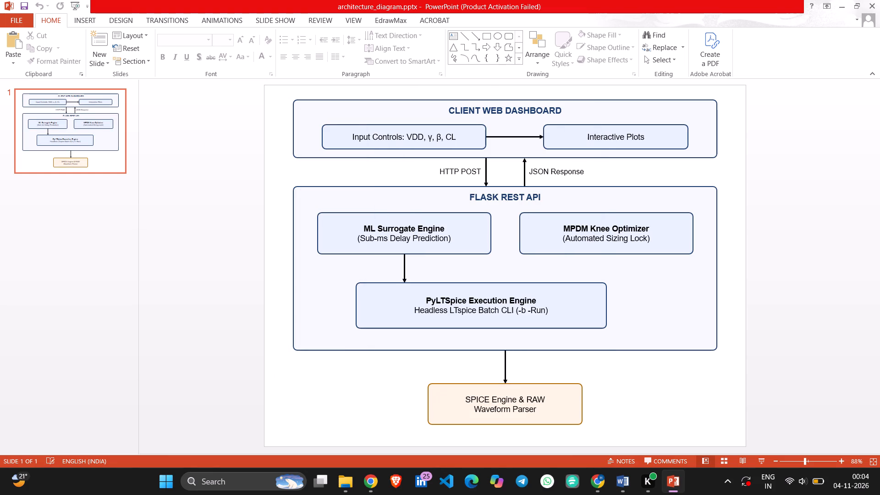
Format the L of CL as subscript in the Input Controls box.
{"action": "left_click", "coordinate": [456, 134]}
{"action": "left_click", "coordinate": [456, 134]}
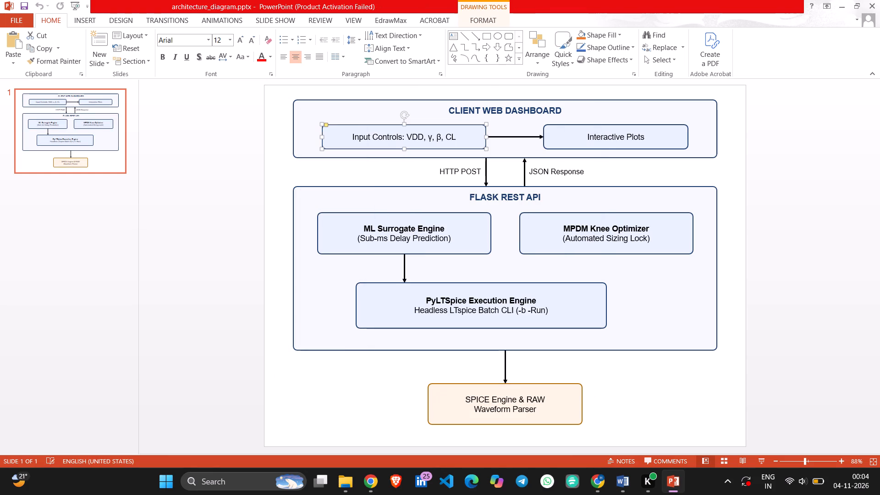
{"action": "double_click", "coordinate": [454, 136]}
{"action": "key", "text": "shift+Left"}
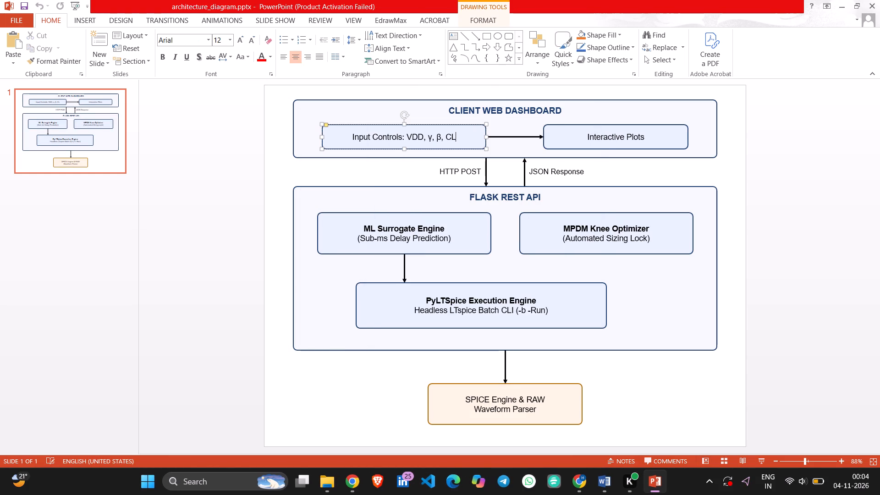
{"action": "key", "text": "shift+Left"}
{"action": "key", "text": "ctrl+equal"}
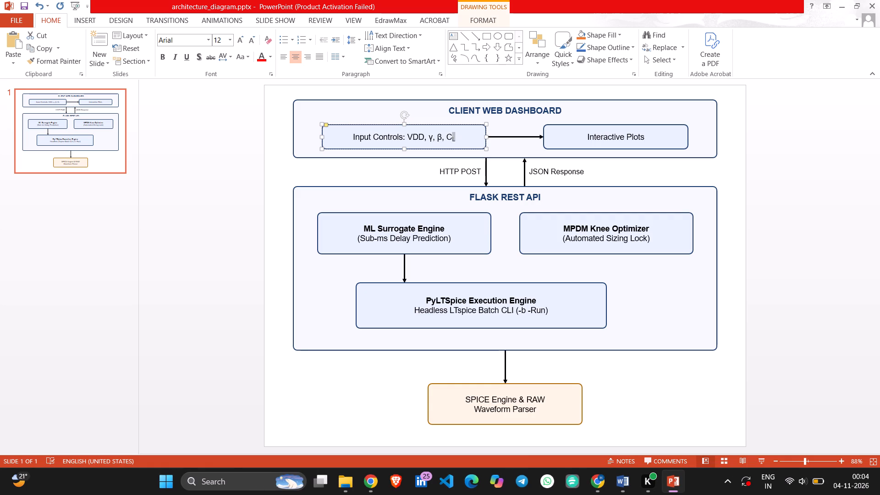
Move the arrow below ML Surrogate Engine to the midpoint between the two upper Flask REST API boxes, ending on the PyLTSpice Execution Engine box.
{"action": "left_click", "coordinate": [403, 274]}
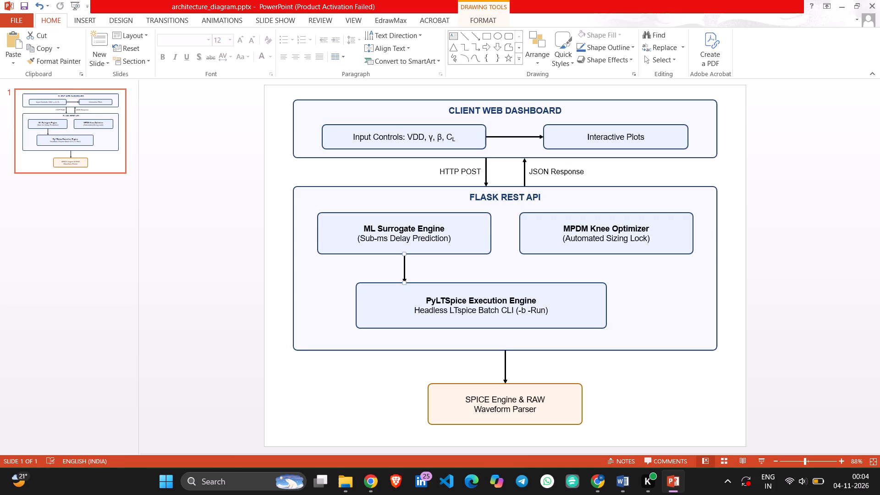
{"action": "left_click_drag", "start_coordinate": [404, 272], "coordinate": [502, 271]}
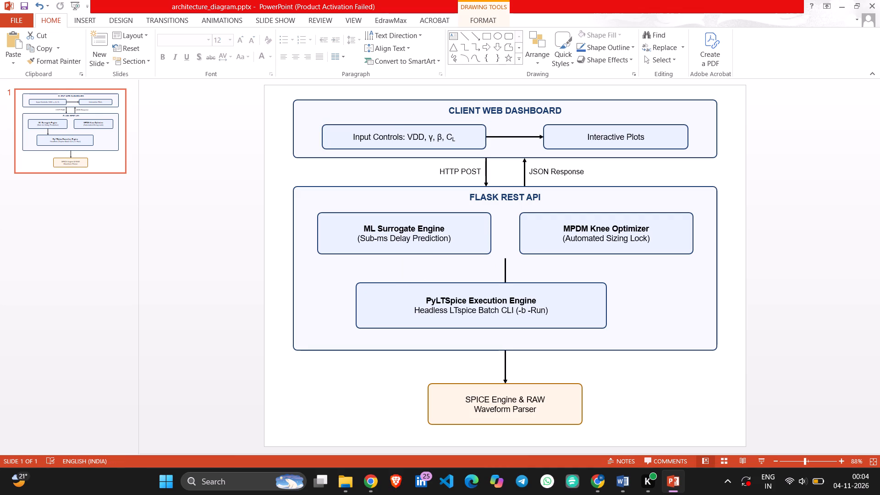
{"action": "left_click_drag", "start_coordinate": [502, 271], "coordinate": [502, 269]}
{"action": "left_click_drag", "start_coordinate": [502, 269], "coordinate": [504, 270]}
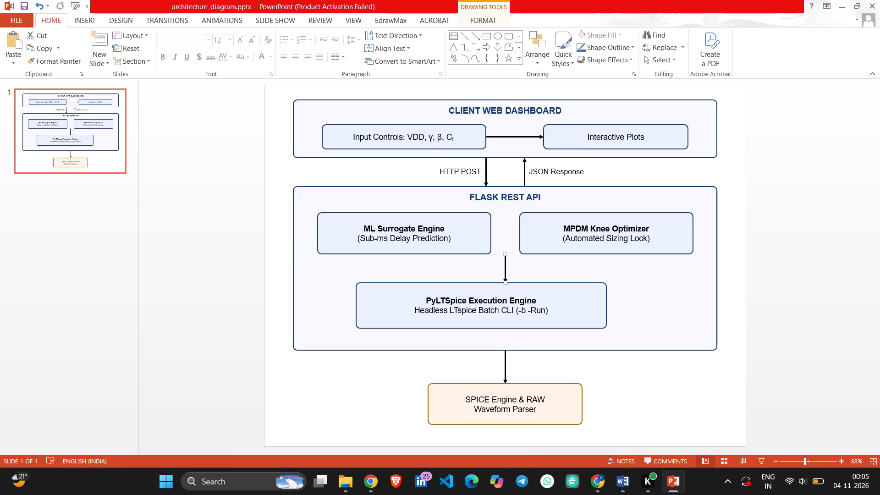
Draw a straight horizontal line connecting the MPDM Knee Optimizer box to the ML Surrogate Engine box.
{"action": "left_click", "coordinate": [600, 274]}
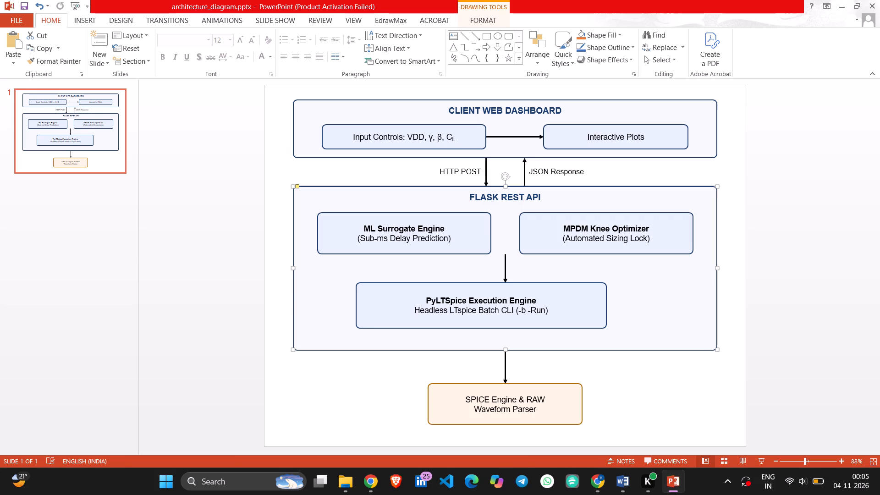
{"action": "left_click", "coordinate": [466, 38]}
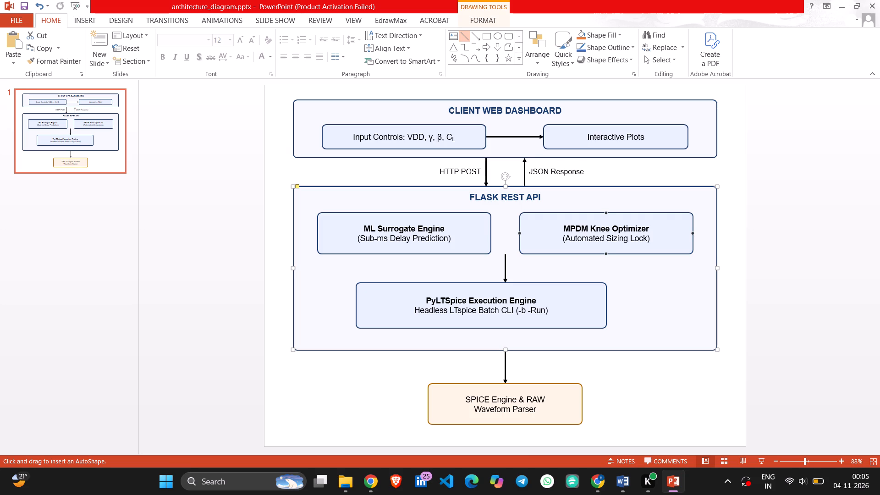
{"action": "left_click_drag", "start_coordinate": [520, 232], "coordinate": [492, 234]}
{"action": "left_click_drag", "start_coordinate": [492, 234], "coordinate": [490, 234]}
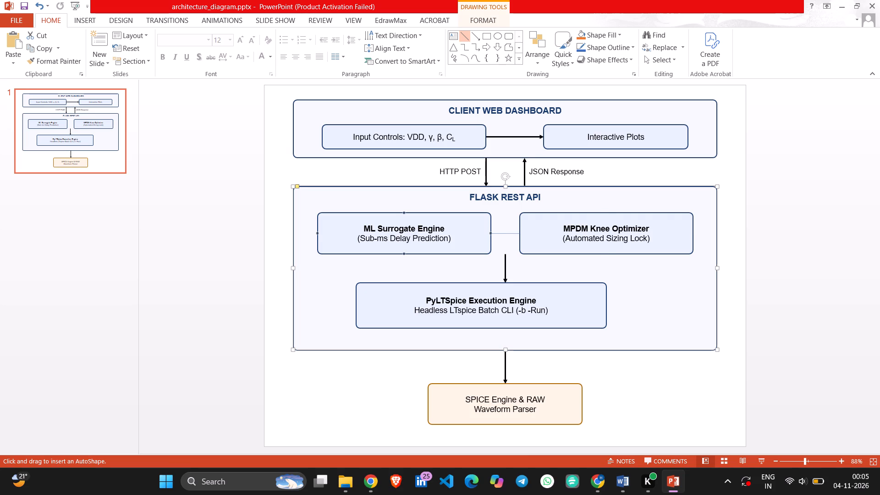
{"action": "left_click_drag", "start_coordinate": [490, 234], "coordinate": [491, 234]}
{"action": "left_click", "coordinate": [491, 234]}
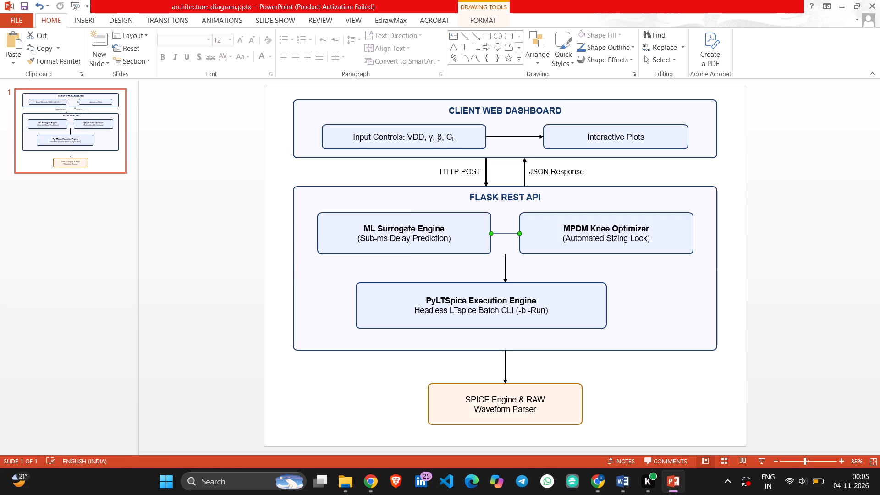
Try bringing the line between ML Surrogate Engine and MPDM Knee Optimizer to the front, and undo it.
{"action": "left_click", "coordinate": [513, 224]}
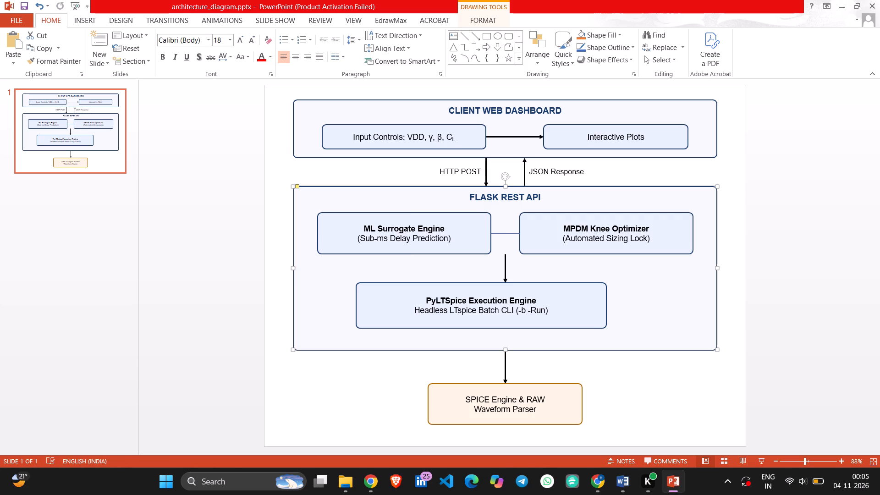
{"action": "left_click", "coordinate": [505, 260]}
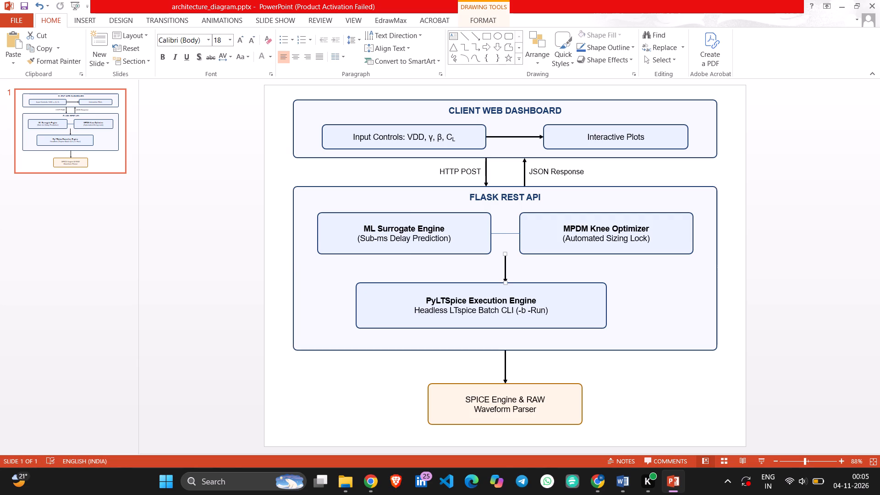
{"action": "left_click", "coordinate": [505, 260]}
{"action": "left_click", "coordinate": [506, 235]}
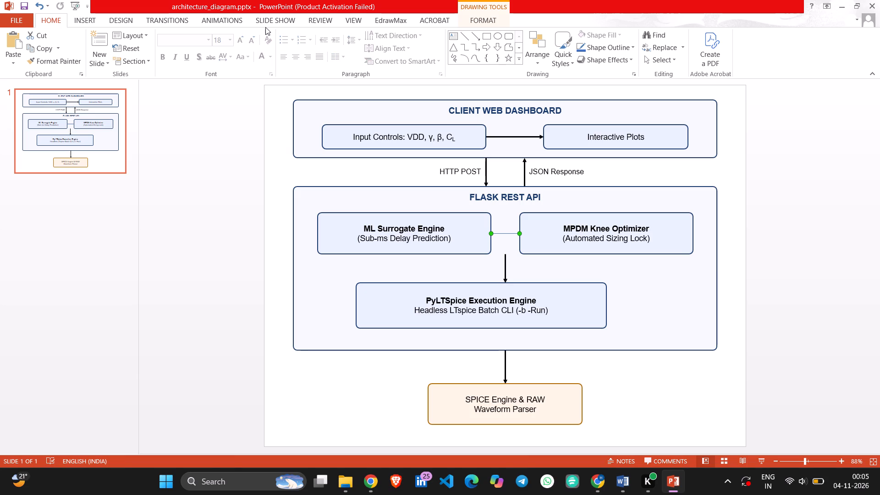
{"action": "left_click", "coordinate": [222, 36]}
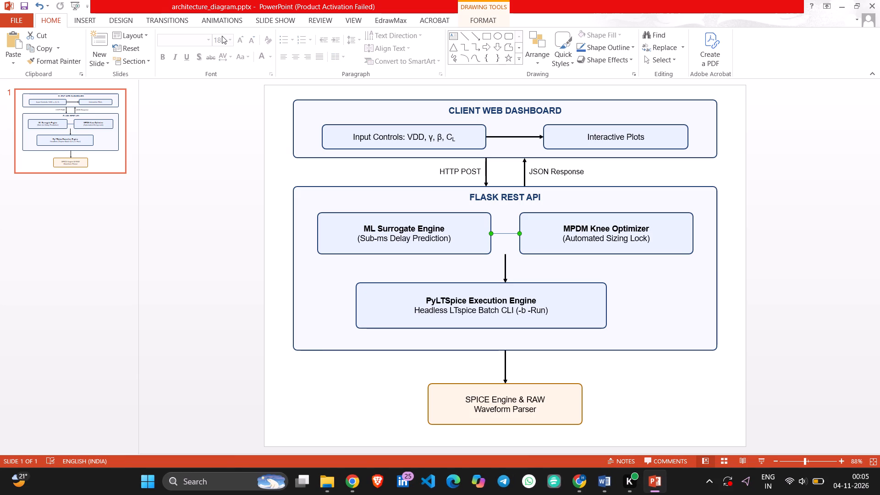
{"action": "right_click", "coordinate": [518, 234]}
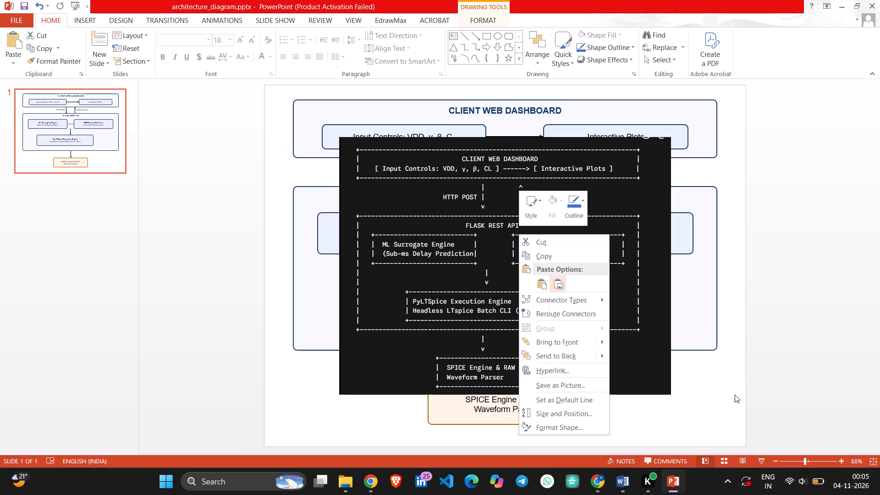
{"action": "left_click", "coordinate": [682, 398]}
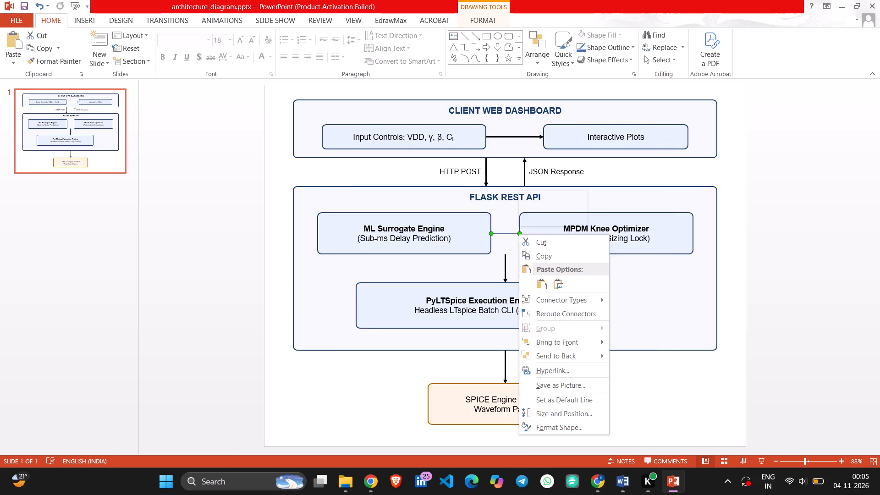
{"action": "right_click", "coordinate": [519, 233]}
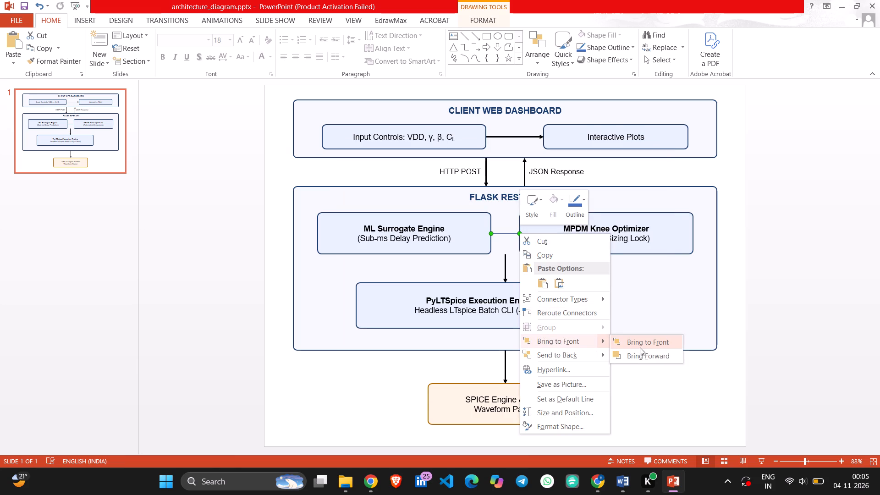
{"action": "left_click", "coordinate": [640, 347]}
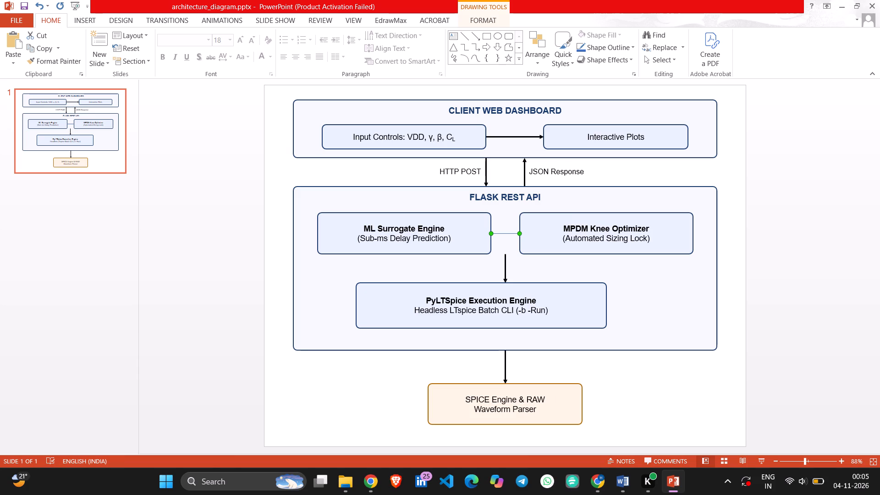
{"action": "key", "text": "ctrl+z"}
Extend the upper end of the arrow above PyLTSpice Execution Engine to meet the horizontal connecting line.
{"action": "left_click", "coordinate": [628, 287]}
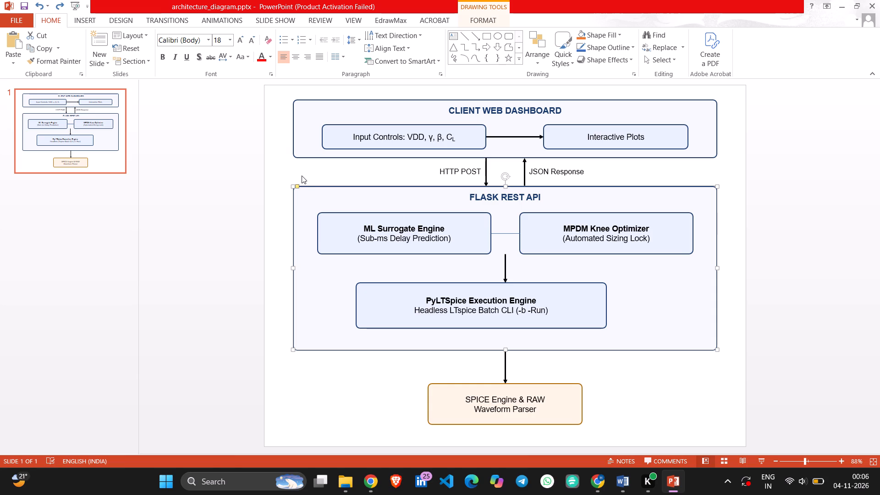
{"action": "left_click", "coordinate": [505, 255]}
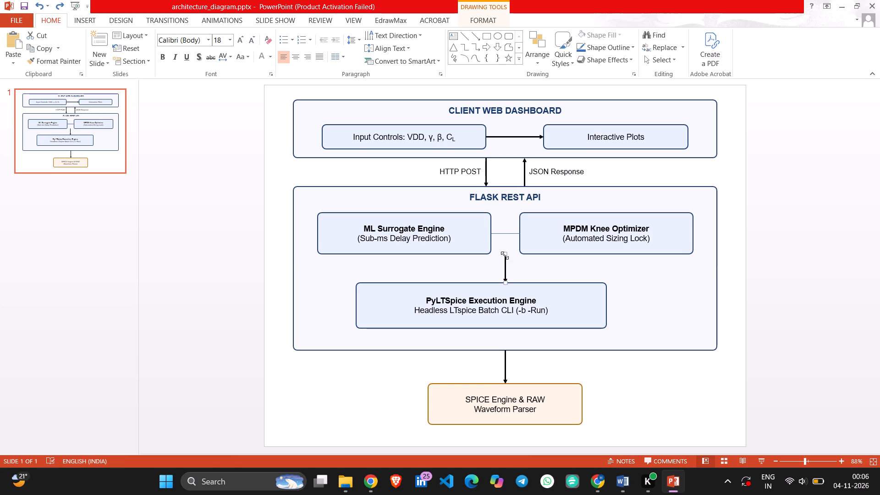
{"action": "left_click_drag", "start_coordinate": [506, 255], "coordinate": [506, 237]}
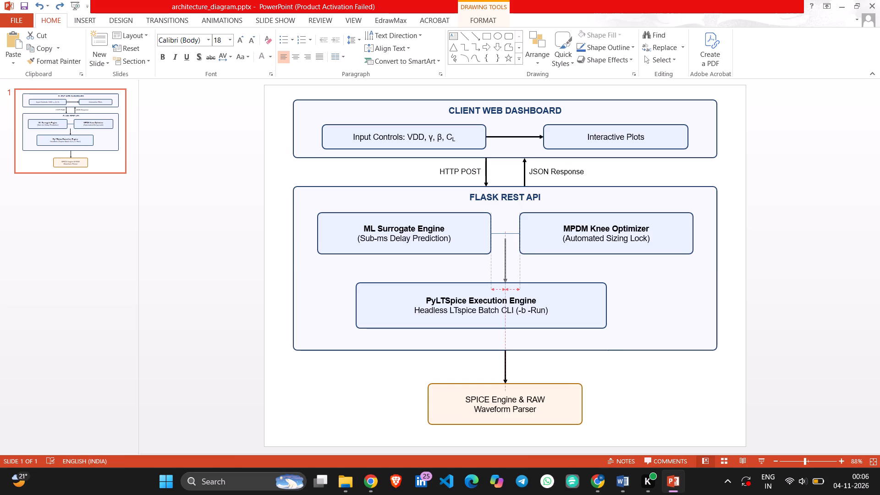
{"action": "left_click_drag", "start_coordinate": [506, 237], "coordinate": [506, 235]}
{"action": "left_click", "coordinate": [506, 235]}
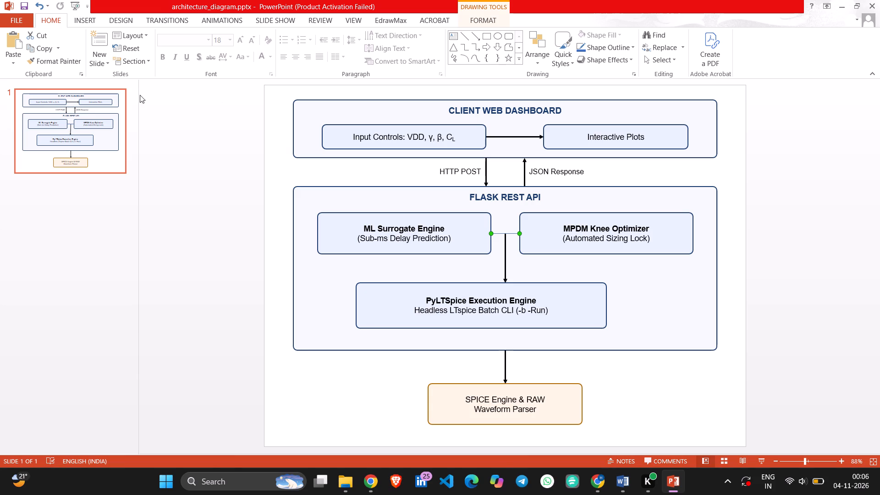
Capture the whole architecture diagram, from Client Web Dashboard to the SPICE Engine & RAW Waveform Parser box, as a screenshot.
{"action": "key", "text": "Print"}
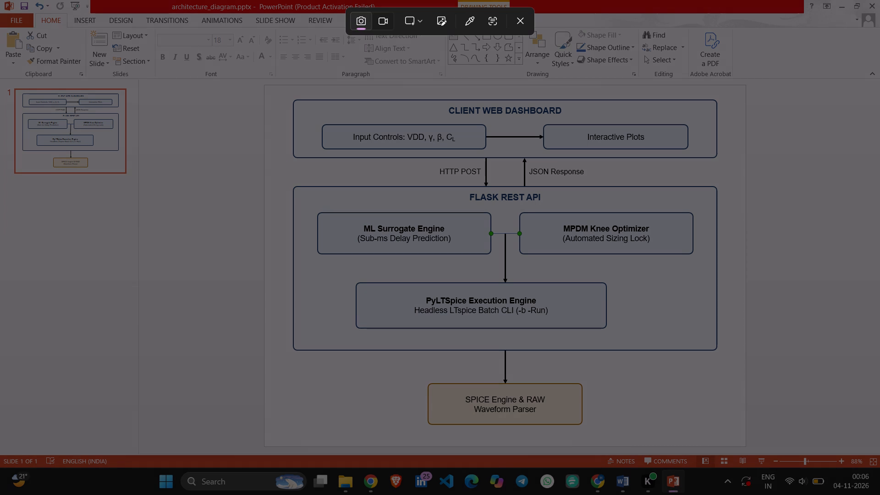
{"action": "left_click_drag", "start_coordinate": [286, 95], "coordinate": [351, 152]}
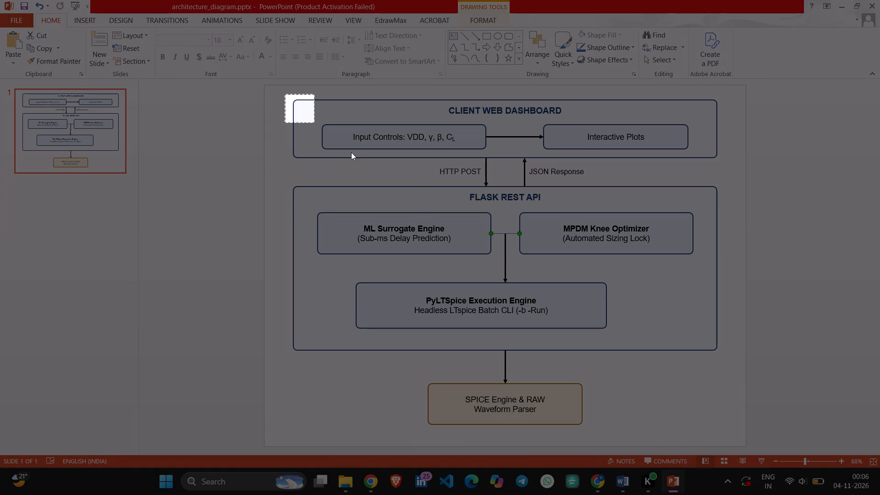
{"action": "left_click_drag", "start_coordinate": [351, 152], "coordinate": [619, 362]}
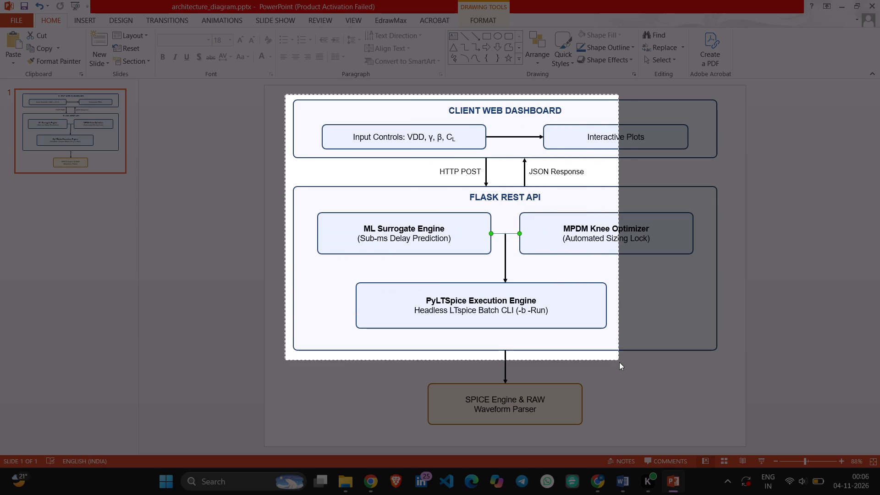
{"action": "left_click_drag", "start_coordinate": [619, 362], "coordinate": [730, 422]}
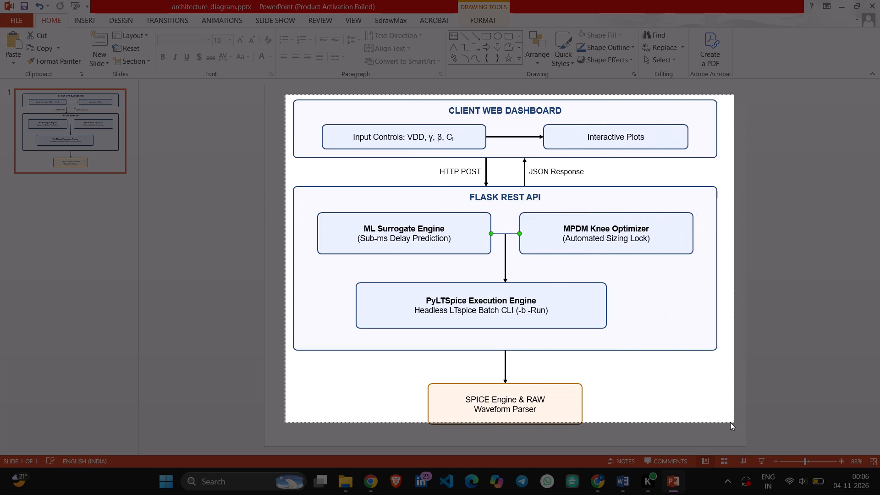
{"action": "left_click_drag", "start_coordinate": [730, 422], "coordinate": [723, 430]}
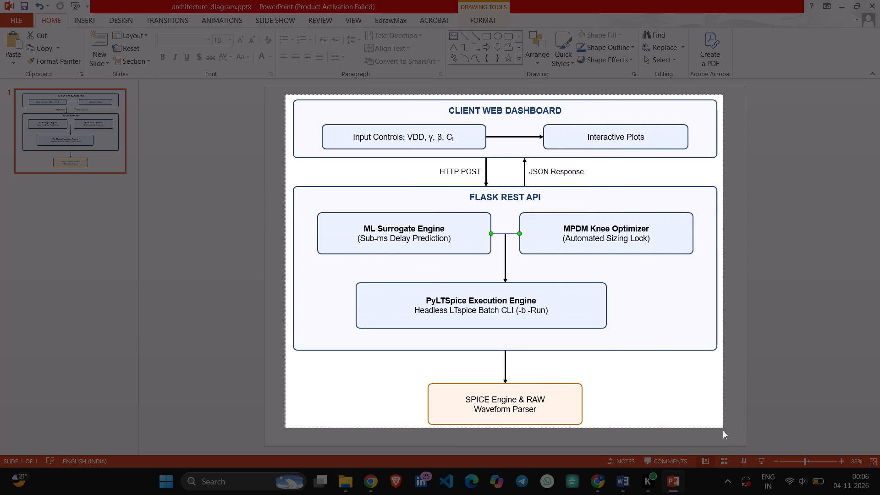
{"action": "left_click_drag", "start_coordinate": [723, 430], "coordinate": [722, 435]}
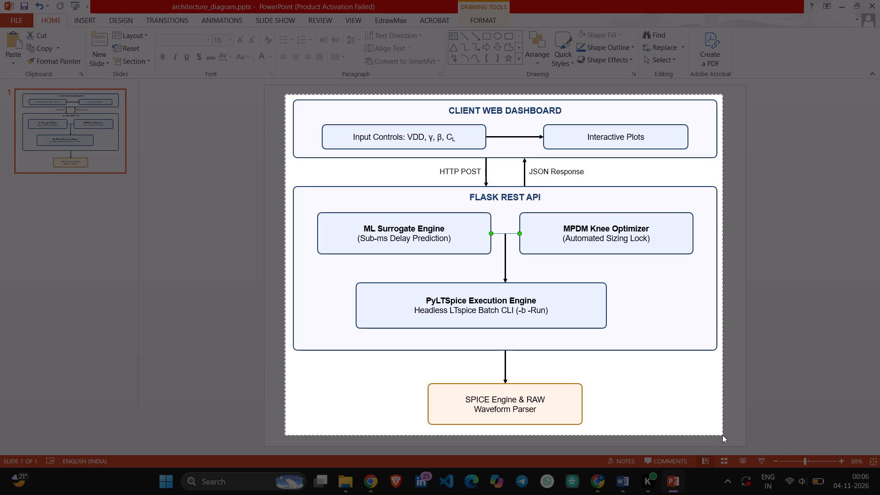
{"action": "left_click_drag", "start_coordinate": [722, 435], "coordinate": [724, 433]}
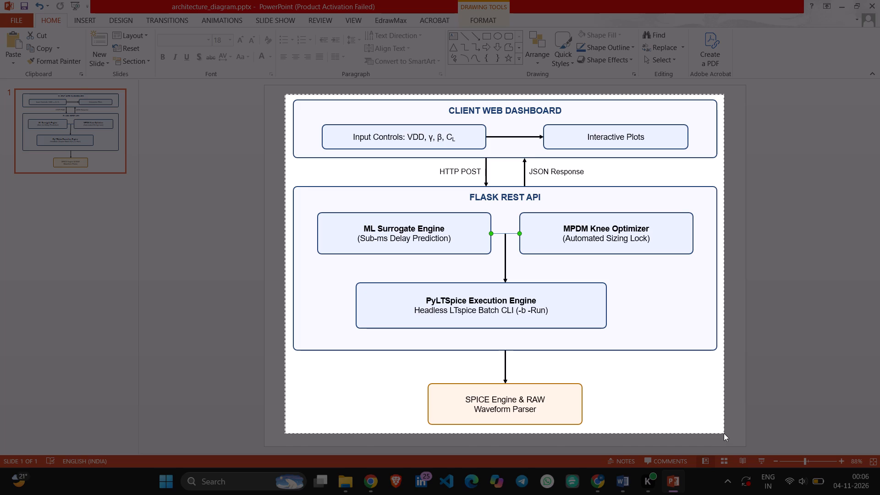
{"action": "left_click_drag", "start_coordinate": [724, 433], "coordinate": [723, 431]}
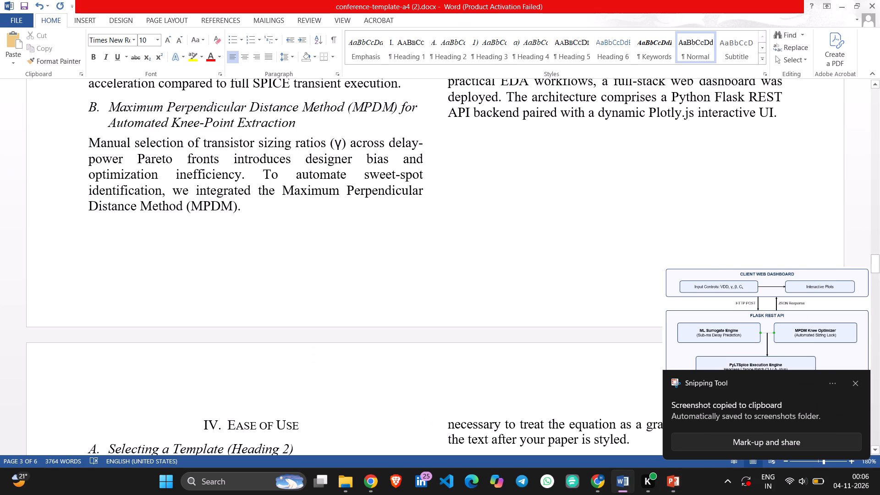
In the Word paper, paste the captured diagram on a new line after section C's paragraph ending "Plotly.js interactive UI.".
{"action": "left_click", "coordinate": [857, 382]}
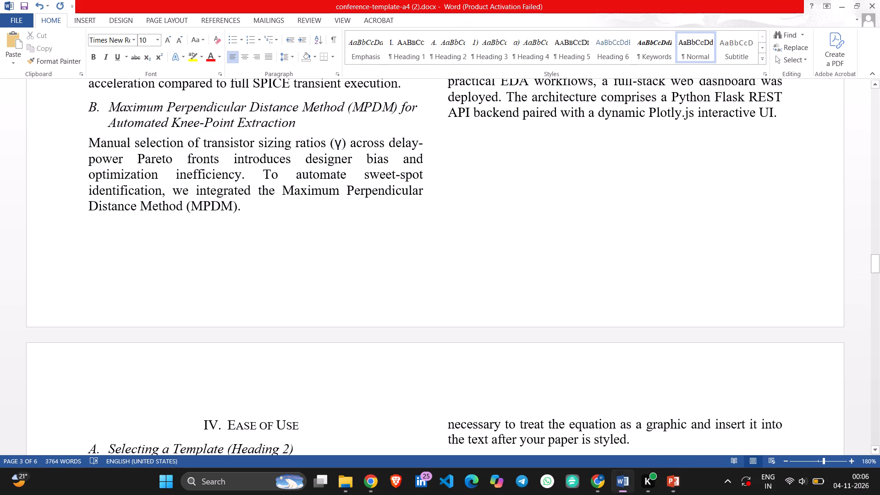
{"action": "scroll", "coordinate": [680, 237], "scroll_direction": "up", "scroll_amount": 1}
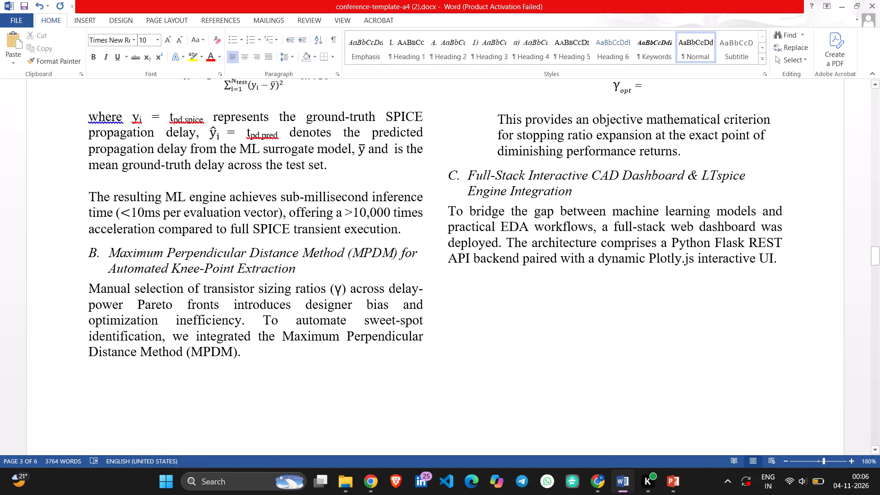
{"action": "left_click", "coordinate": [783, 261]}
{"action": "key", "text": "Return"}
{"action": "key", "text": "ctrl+v"}
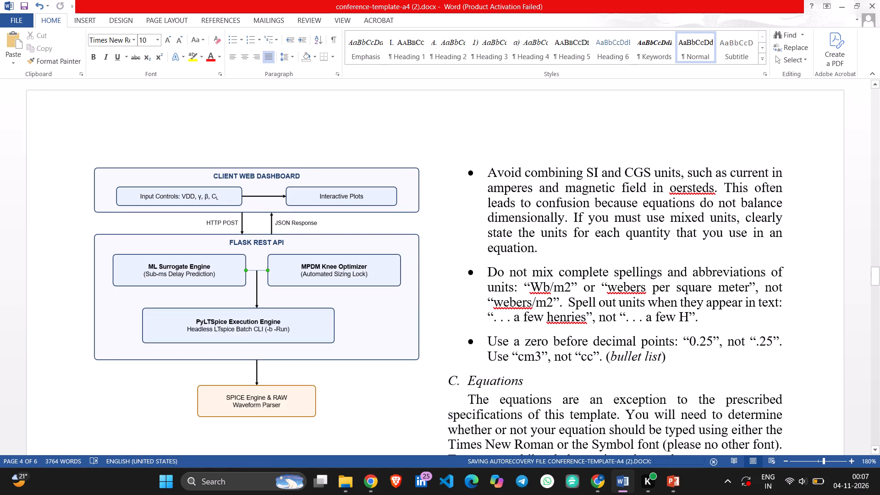
Remove the blank lines after the Feature Normalization equation and after the Chord Baseline Construction item in section B's numbered list.
{"action": "scroll", "coordinate": [783, 261], "scroll_direction": "down", "scroll_amount": 3, "text": "ctrl"}
{"action": "scroll", "coordinate": [783, 261], "scroll_direction": "up", "scroll_amount": 2}
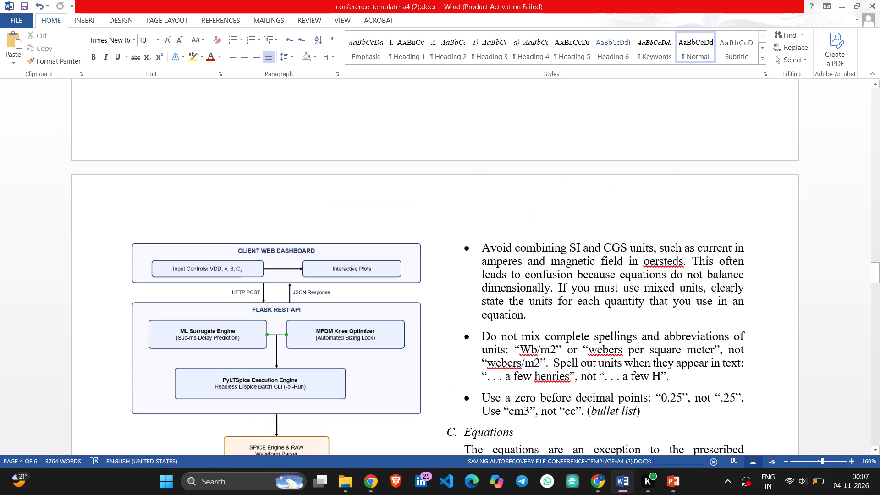
{"action": "scroll", "coordinate": [862, 171], "scroll_direction": "up", "scroll_amount": 3}
{"action": "scroll", "coordinate": [748, 194], "scroll_direction": "up", "scroll_amount": 2}
{"action": "scroll", "coordinate": [592, 242], "scroll_direction": "up", "scroll_amount": 1}
{"action": "scroll", "coordinate": [535, 242], "scroll_direction": "up", "scroll_amount": 1}
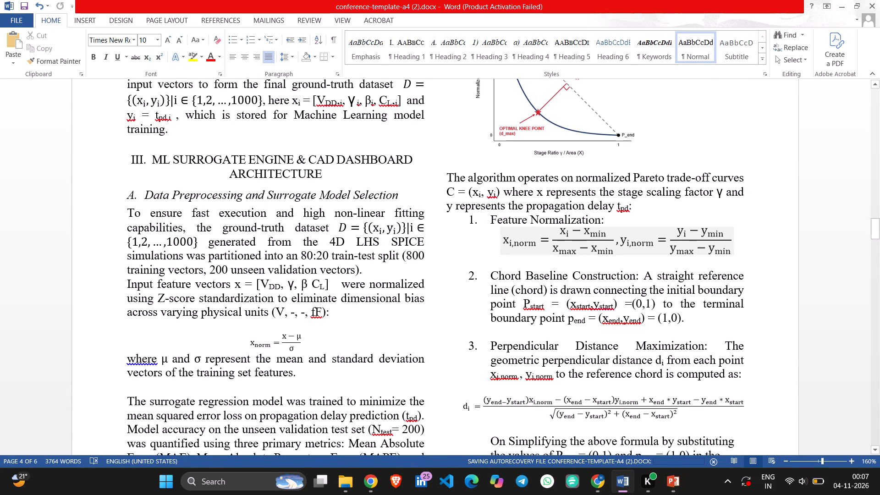
{"action": "left_click", "coordinate": [509, 269]}
{"action": "left_click", "coordinate": [506, 264]}
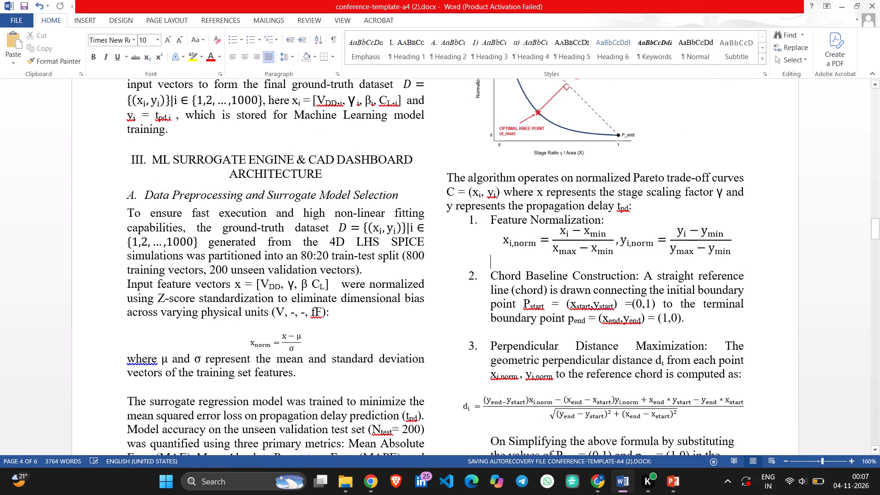
{"action": "key", "text": "BackSpace"}
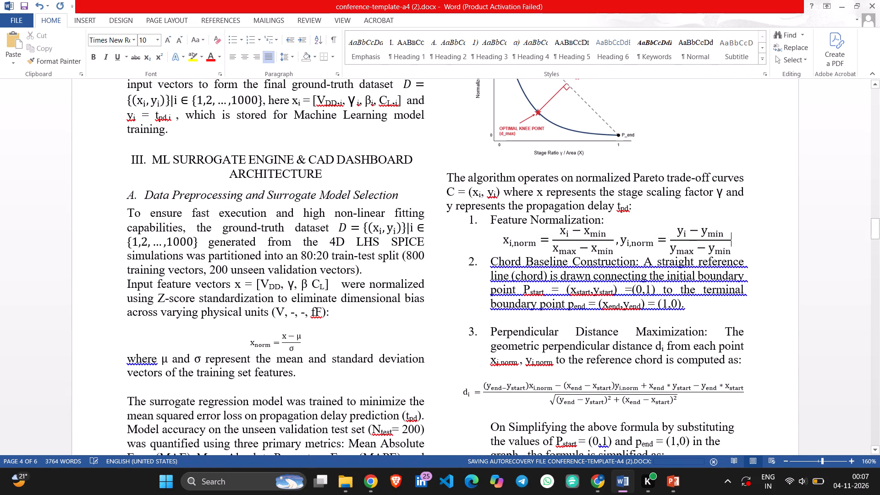
{"action": "left_click", "coordinate": [499, 319]}
{"action": "key", "text": "BackSpace"}
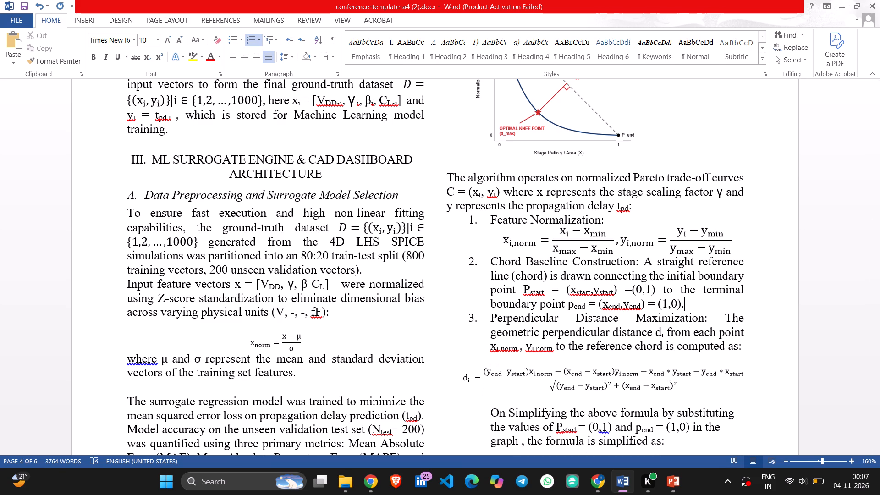
Examine the spacing around the equations and text from Perpendicular Distance Maximization through section C for excess gaps.
{"action": "scroll", "coordinate": [540, 408], "scroll_direction": "down", "scroll_amount": 1}
{"action": "left_click", "coordinate": [521, 307]}
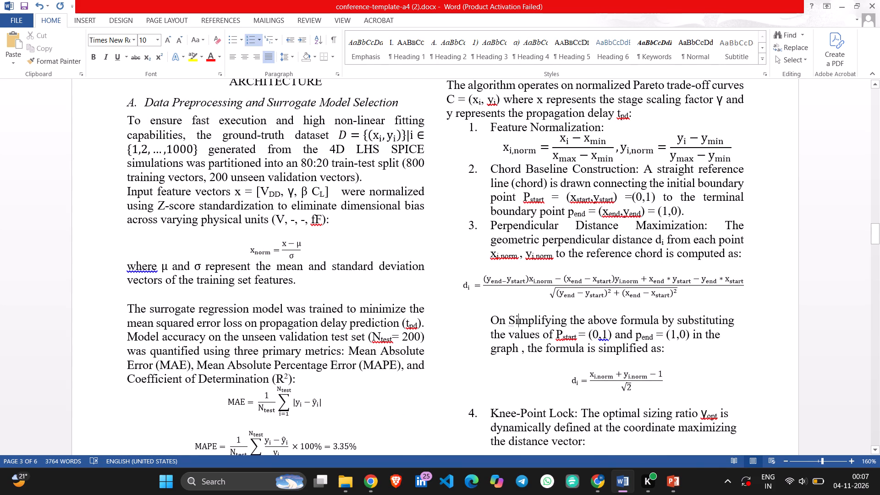
{"action": "scroll", "coordinate": [521, 307], "scroll_direction": "down", "scroll_amount": 1}
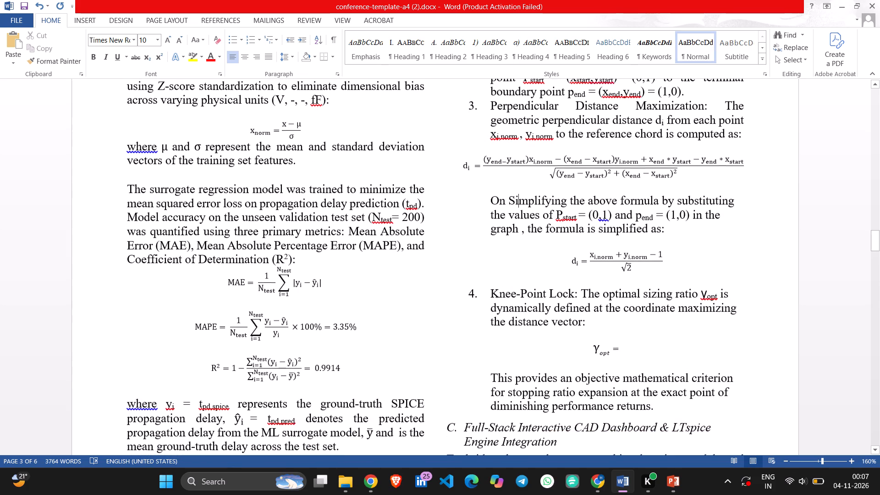
{"action": "left_click", "coordinate": [511, 279]}
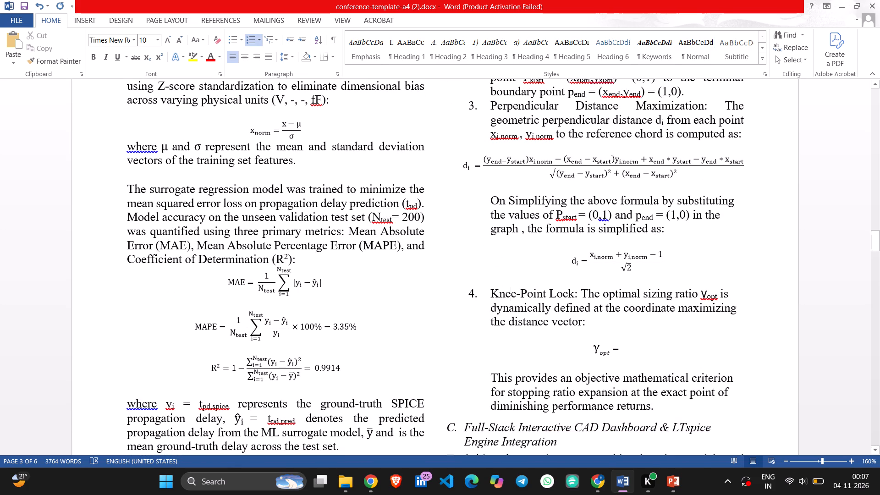
{"action": "left_click", "coordinate": [495, 365]}
{"action": "key", "text": "Up"}
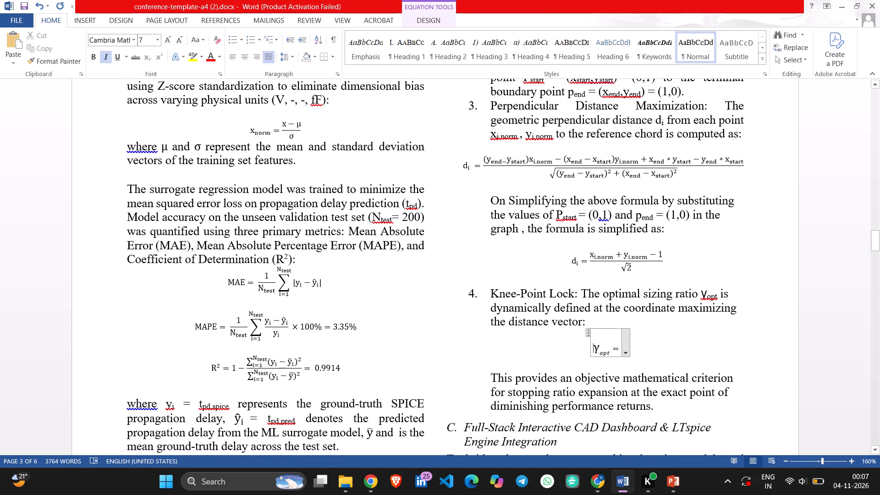
{"action": "scroll", "coordinate": [591, 384], "scroll_direction": "down", "scroll_amount": 1}
{"action": "scroll", "coordinate": [531, 377], "scroll_direction": "down", "scroll_amount": 1}
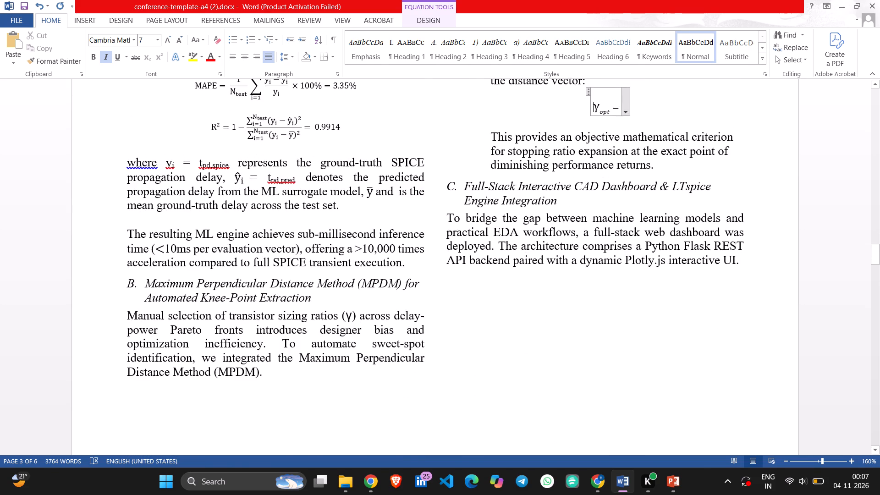
{"action": "scroll", "coordinate": [545, 290], "scroll_direction": "up", "scroll_amount": 2}
{"action": "scroll", "coordinate": [545, 290], "scroll_direction": "down", "scroll_amount": 3}
{"action": "scroll", "coordinate": [545, 290], "scroll_direction": "up", "scroll_amount": 3}
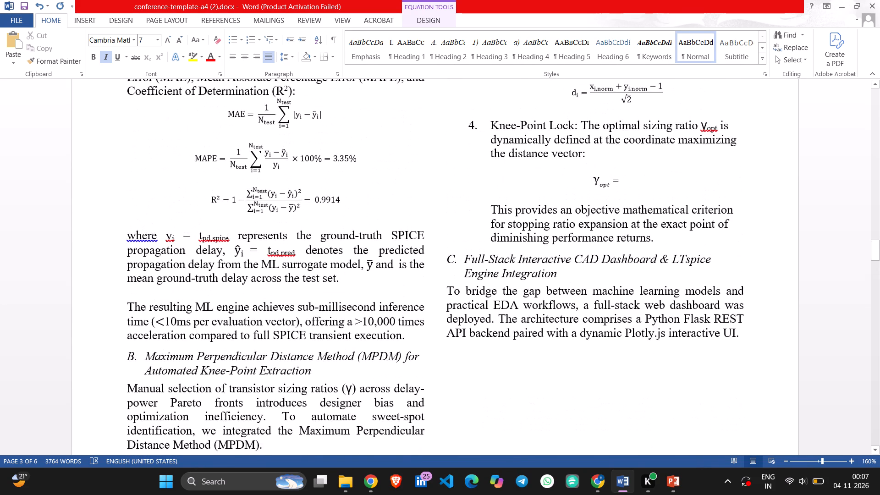
Remove the space before the paragraph beginning "The surrogate regression model was trained" in section III.A.
{"action": "scroll", "coordinate": [502, 289], "scroll_direction": "up", "scroll_amount": 1}
{"action": "scroll", "coordinate": [501, 201], "scroll_direction": "up", "scroll_amount": 1}
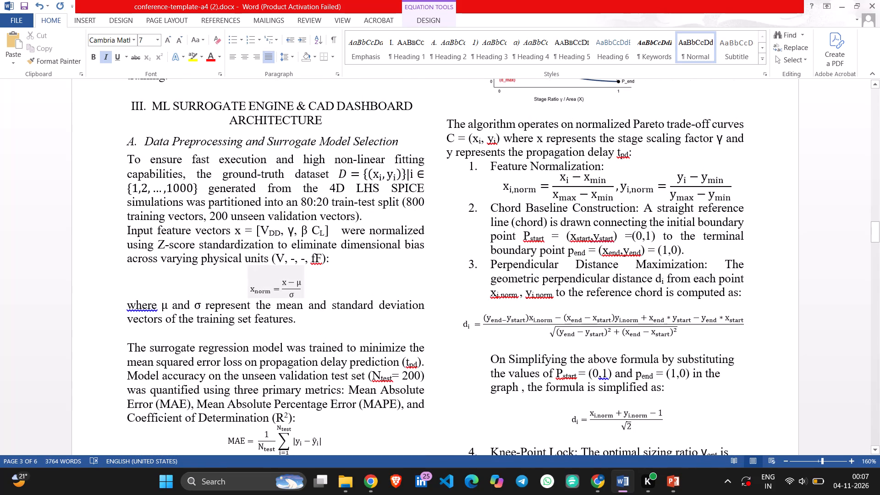
{"action": "left_click", "coordinate": [232, 270]}
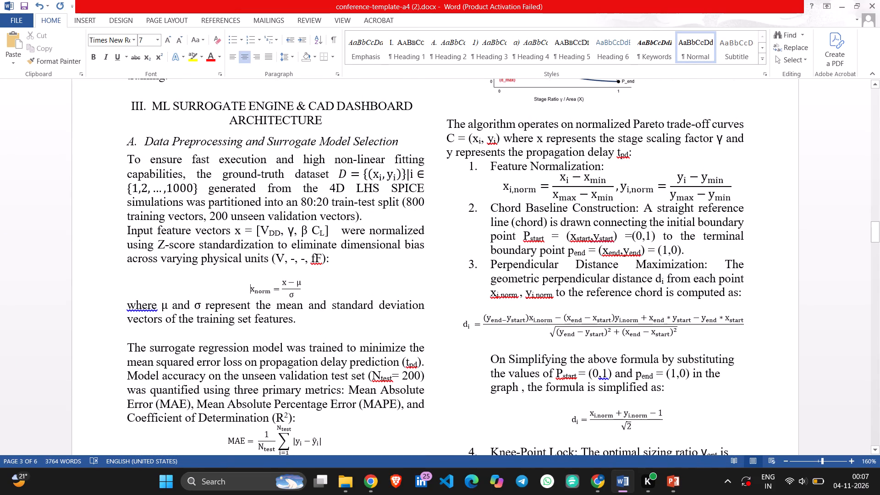
{"action": "left_click", "coordinate": [274, 335]}
{"action": "left_click", "coordinate": [290, 49]}
{"action": "left_click", "coordinate": [289, 53]}
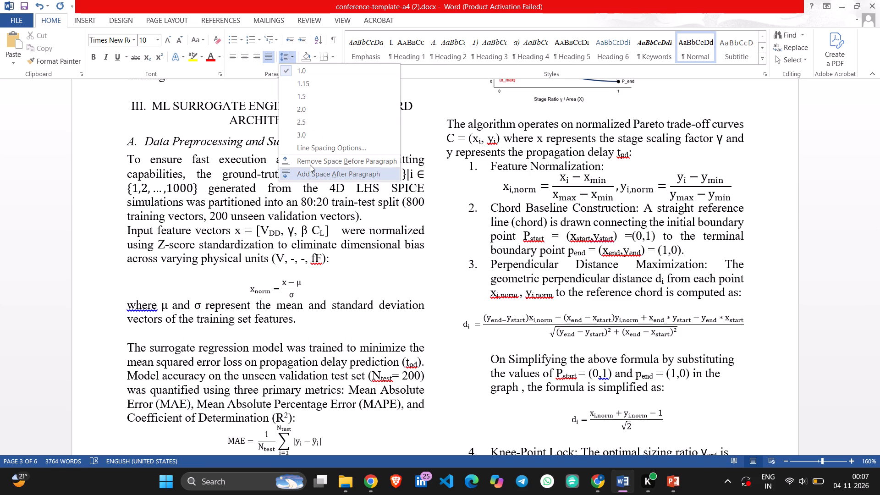
{"action": "left_click", "coordinate": [309, 163]}
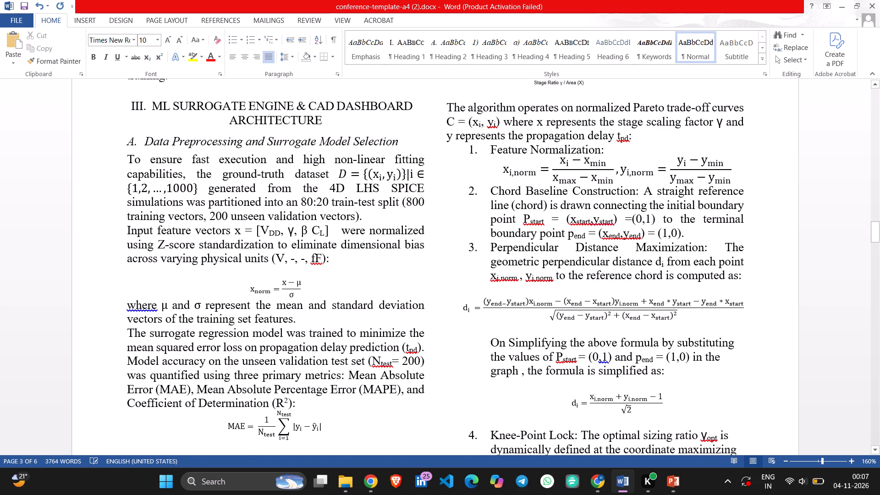
Delete one blank line between the High-Precision Sub-Millisecond Surrogate Engine and Automated Pareto Knee-Point Extraction items in the contributions list.
{"action": "scroll", "coordinate": [331, 332], "scroll_direction": "down", "scroll_amount": 4}
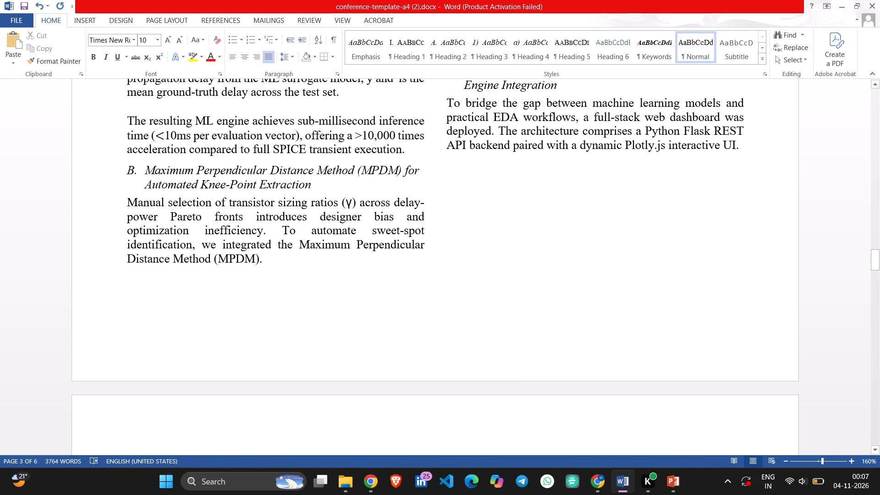
{"action": "scroll", "coordinate": [331, 332], "scroll_direction": "up", "scroll_amount": 4}
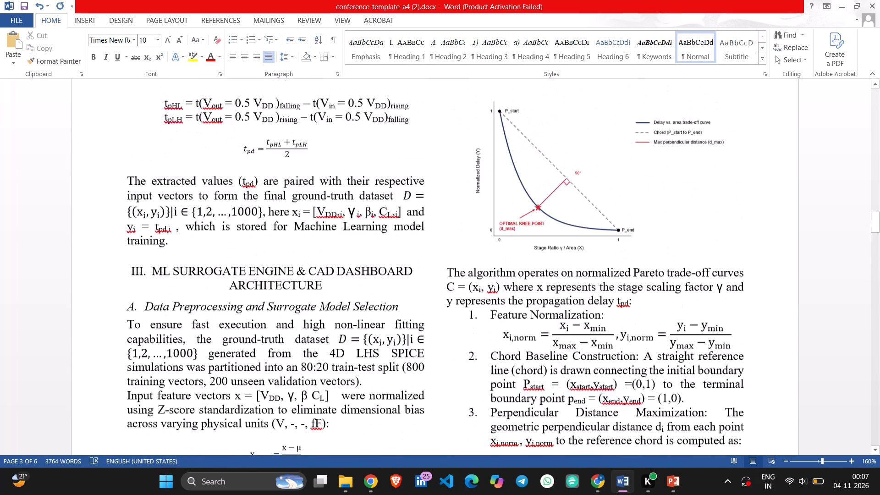
{"action": "scroll", "coordinate": [331, 332], "scroll_direction": "up", "scroll_amount": 4}
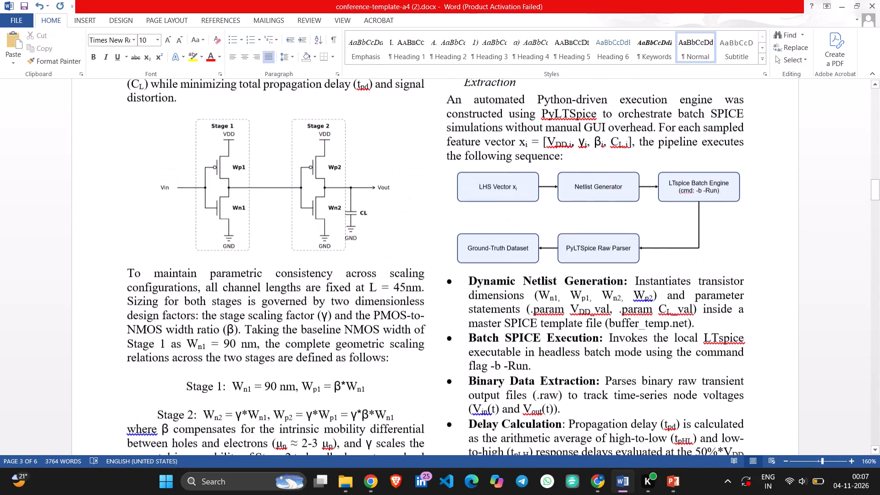
{"action": "scroll", "coordinate": [331, 332], "scroll_direction": "up", "scroll_amount": 3}
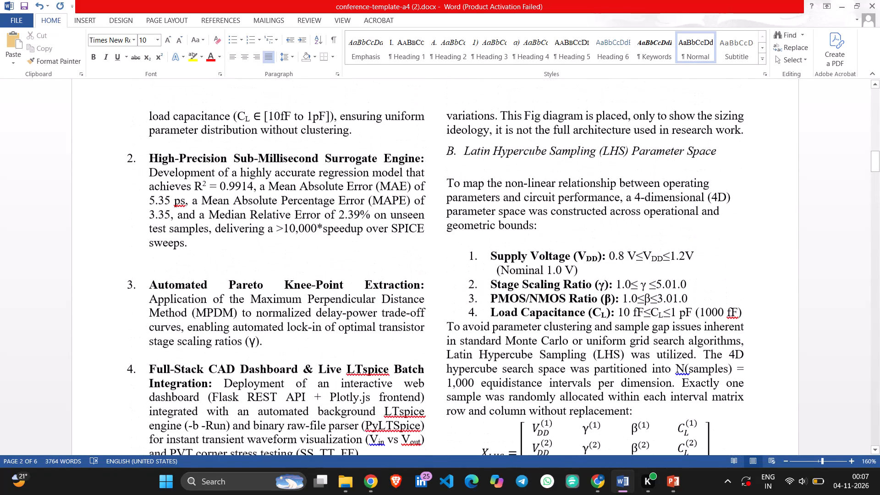
{"action": "left_click", "coordinate": [229, 268]}
{"action": "key", "text": "BackSpace"}
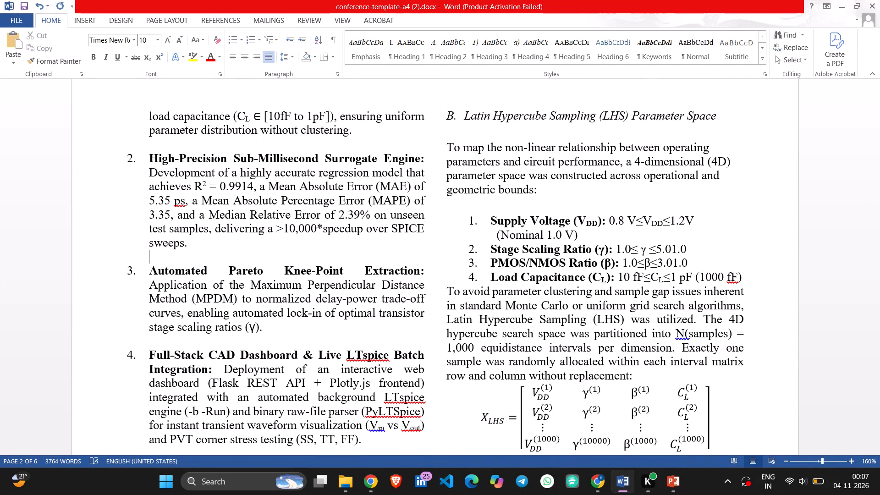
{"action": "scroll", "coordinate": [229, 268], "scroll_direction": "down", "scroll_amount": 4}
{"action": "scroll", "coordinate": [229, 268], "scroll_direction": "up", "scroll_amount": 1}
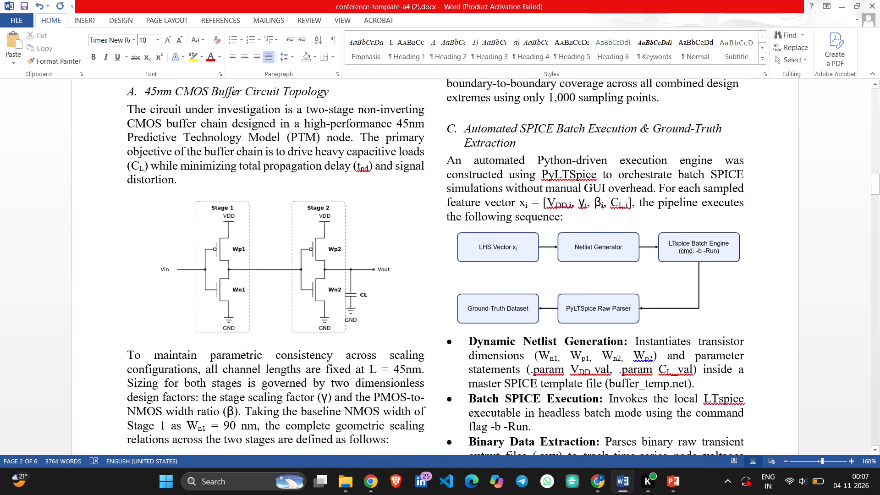
Remove the blank line below the section B heading "Latin Hypercube Sampling (LHS) Parameter Space".
{"action": "scroll", "coordinate": [229, 268], "scroll_direction": "up", "scroll_amount": 3}
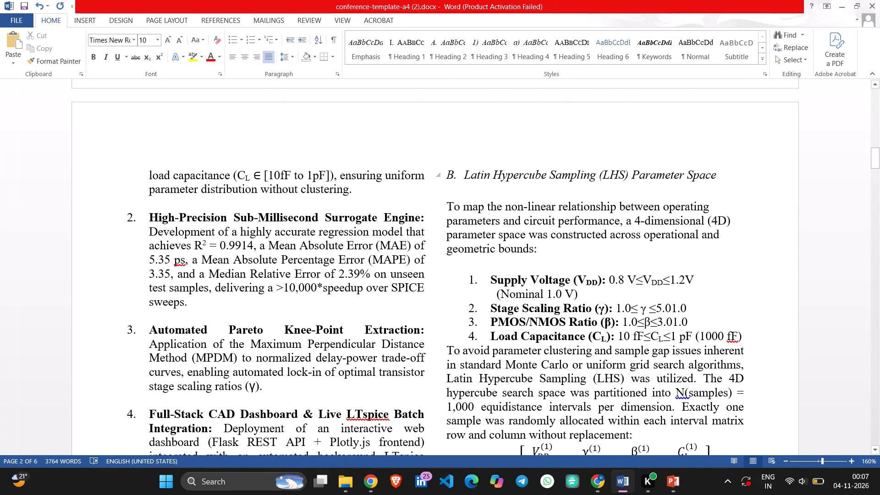
{"action": "left_click", "coordinate": [466, 190]}
{"action": "key", "text": "BackSpace"}
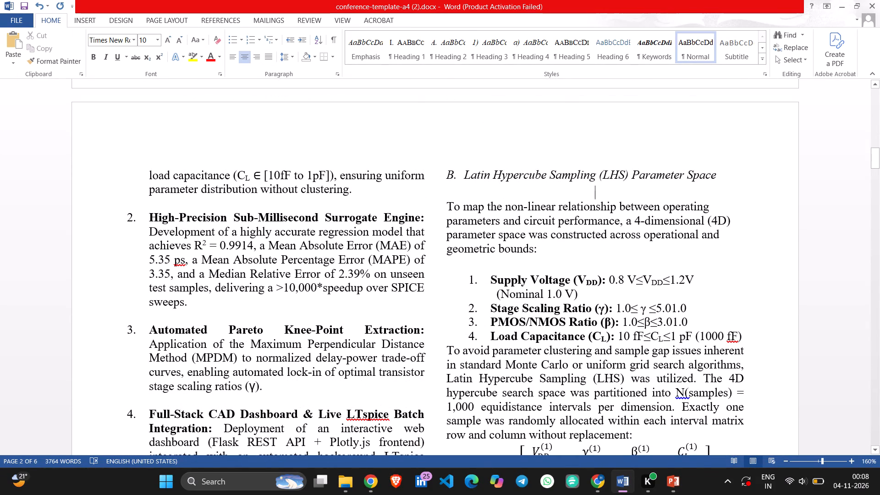
Examine the layout from the Latin Hypercube Sampling section through section III.C for remaining gaps around text, equations and figures.
{"action": "scroll", "coordinate": [505, 213], "scroll_direction": "down", "scroll_amount": 1}
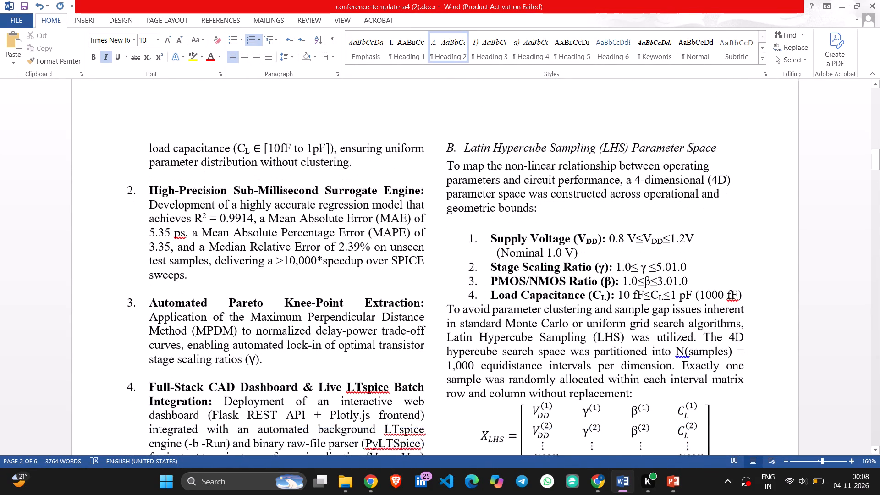
{"action": "scroll", "coordinate": [505, 213], "scroll_direction": "down", "scroll_amount": 7}
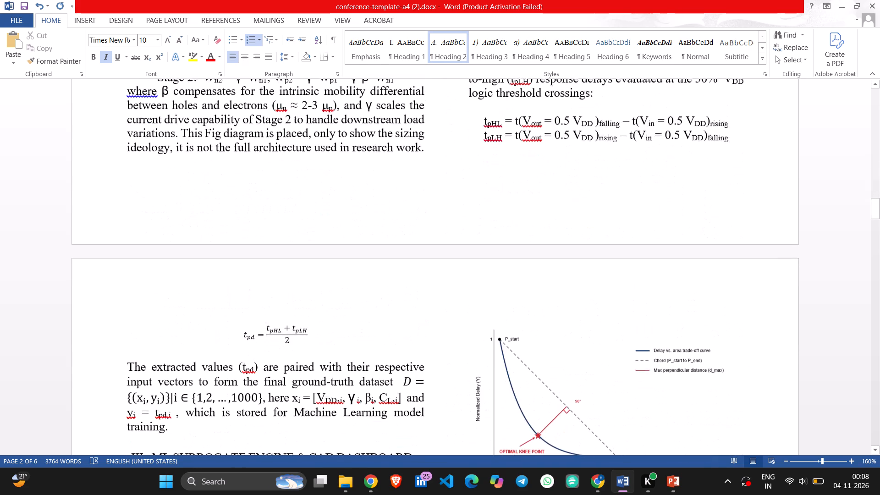
{"action": "scroll", "coordinate": [505, 213], "scroll_direction": "down", "scroll_amount": 9}
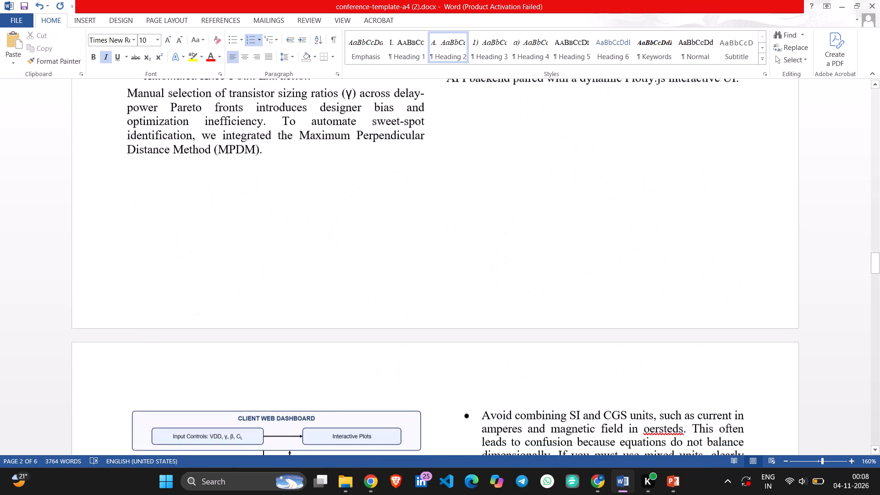
{"action": "scroll", "coordinate": [505, 213], "scroll_direction": "up", "scroll_amount": 1}
{"action": "scroll", "coordinate": [505, 213], "scroll_direction": "down", "scroll_amount": 2}
{"action": "scroll", "coordinate": [505, 213], "scroll_direction": "up", "scroll_amount": 1}
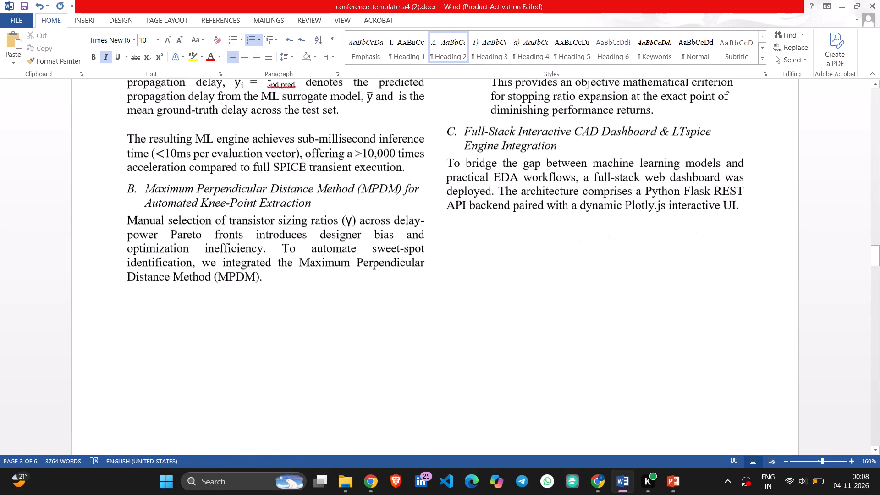
{"action": "scroll", "coordinate": [505, 213], "scroll_direction": "up", "scroll_amount": 5}
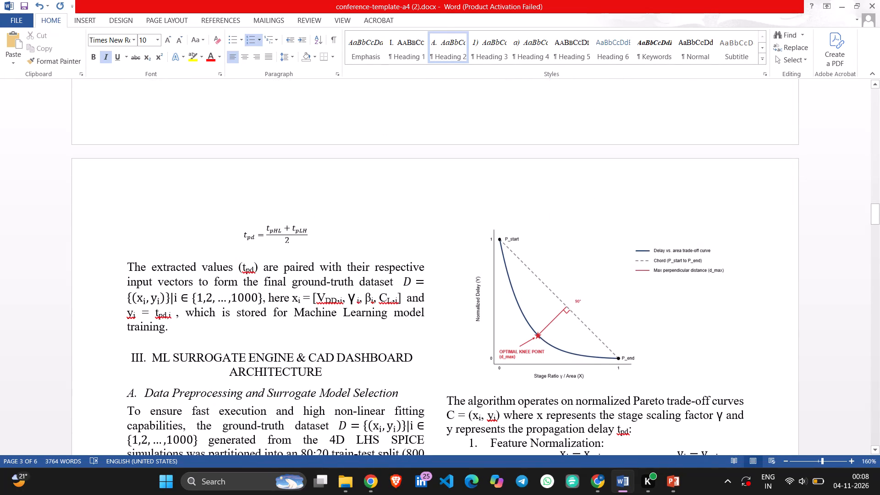
{"action": "left_click", "coordinate": [544, 251]}
{"action": "scroll", "coordinate": [544, 251], "scroll_direction": "down", "scroll_amount": 4}
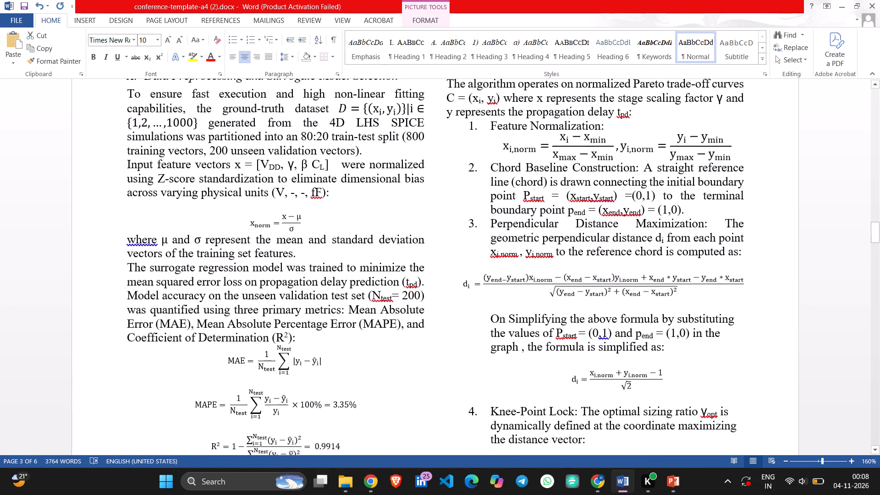
{"action": "scroll", "coordinate": [544, 251], "scroll_direction": "down", "scroll_amount": 3}
{"action": "scroll", "coordinate": [544, 251], "scroll_direction": "up", "scroll_amount": 1}
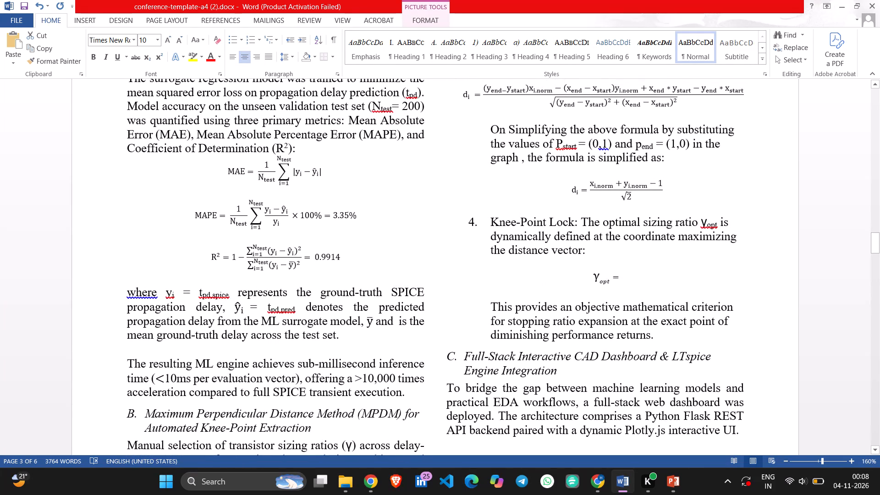
{"action": "scroll", "coordinate": [544, 251], "scroll_direction": "up", "scroll_amount": 2}
{"action": "scroll", "coordinate": [544, 251], "scroll_direction": "down", "scroll_amount": 3}
{"action": "scroll", "coordinate": [544, 251], "scroll_direction": "up", "scroll_amount": 1}
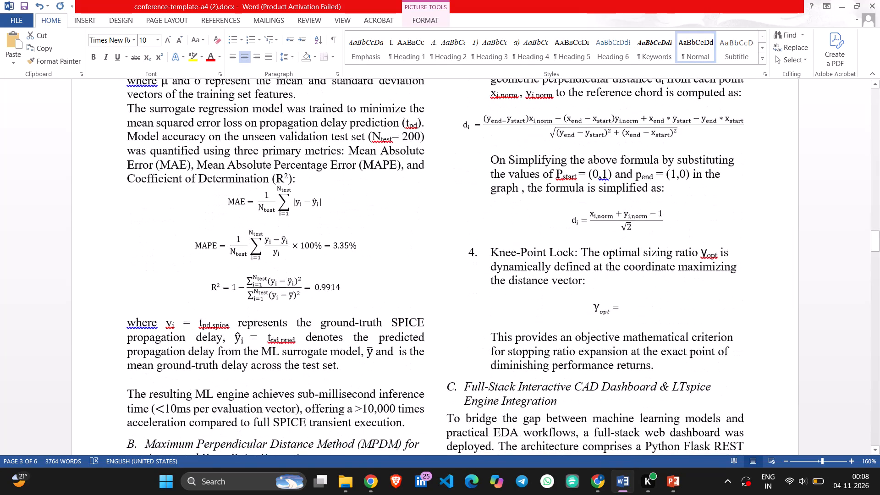
{"action": "scroll", "coordinate": [544, 251], "scroll_direction": "up", "scroll_amount": 8}
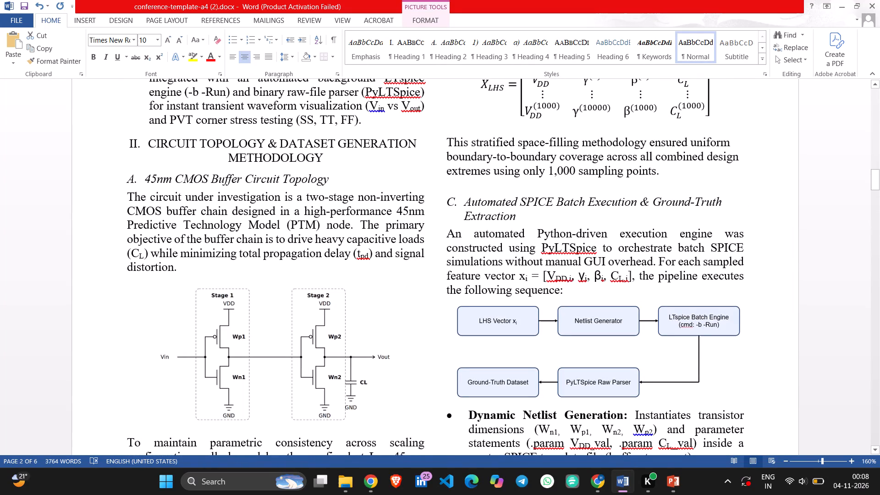
Insert an unnumbered blank line after the Load Capacitance item in the parameter list and remove the space before that line.
{"action": "scroll", "coordinate": [495, 290], "scroll_direction": "up", "scroll_amount": 4}
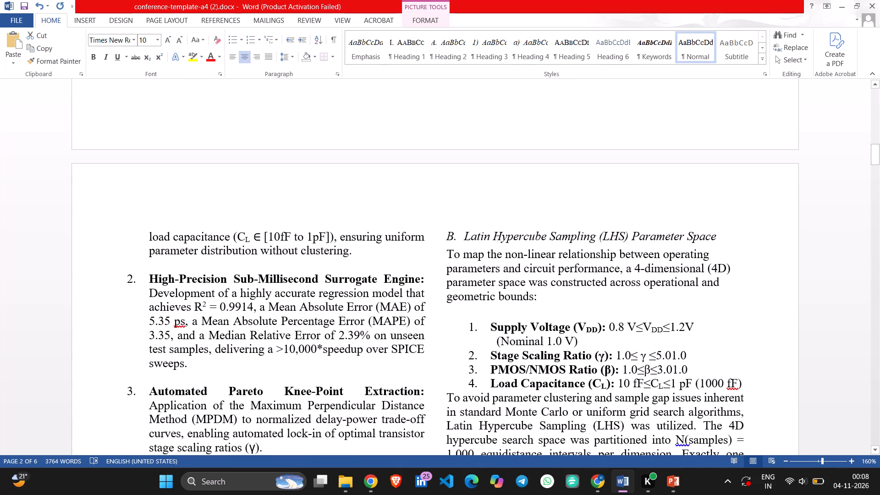
{"action": "left_click", "coordinate": [747, 377]}
{"action": "key", "text": "Return"}
{"action": "key", "text": "BackSpace"}
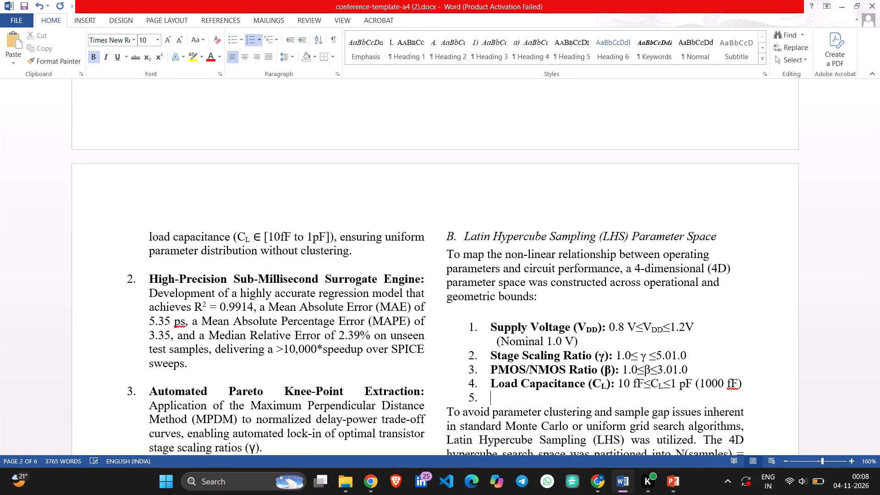
{"action": "key", "text": "BackSpace"}
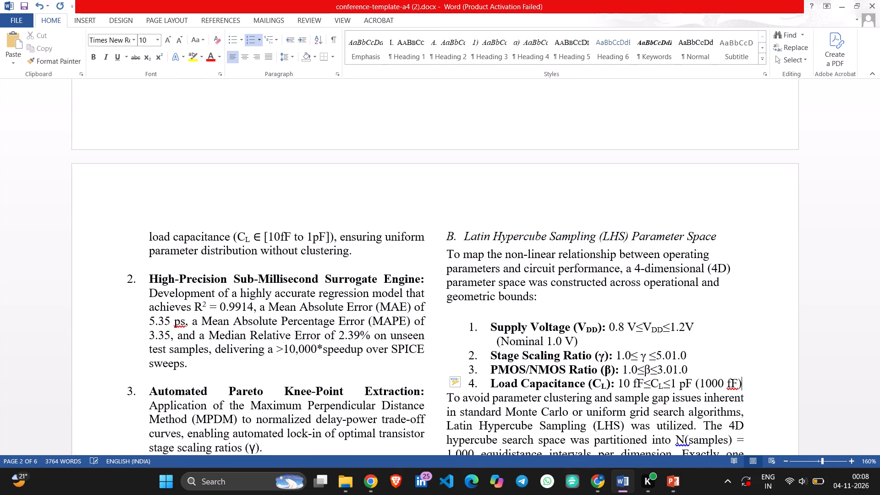
{"action": "key", "text": "Return"}
{"action": "key", "text": "BackSpace"}
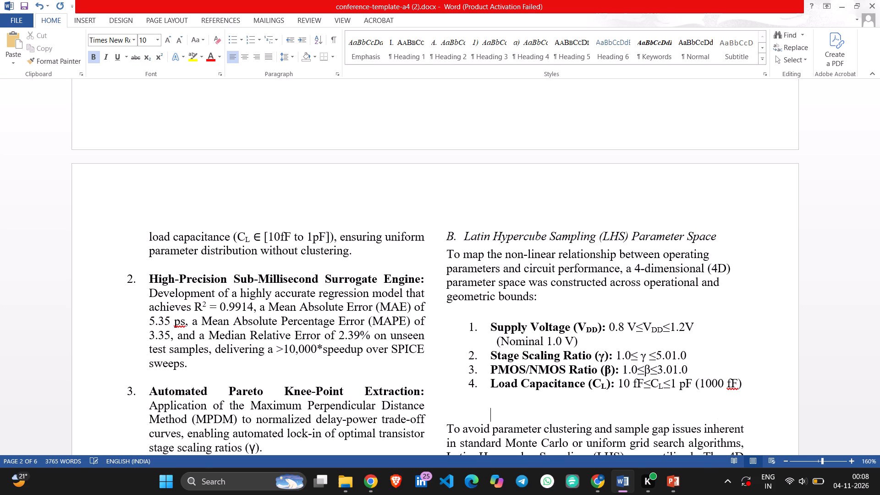
{"action": "left_click", "coordinate": [481, 391]}
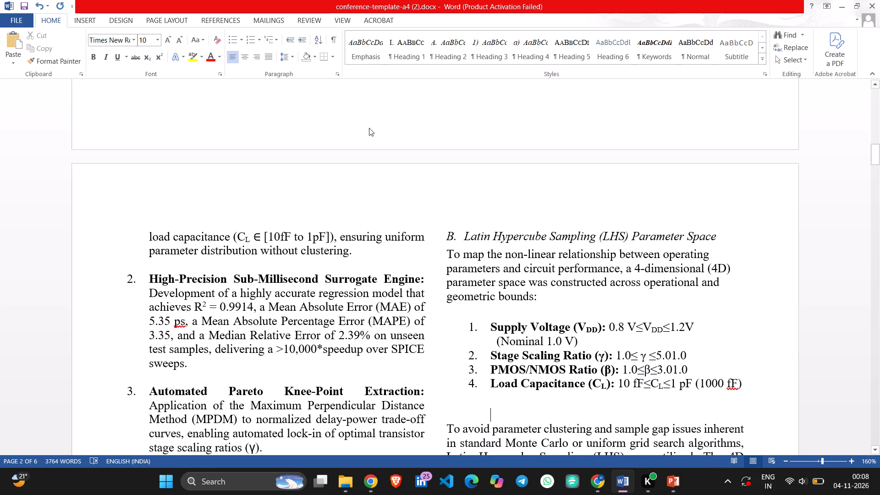
{"action": "left_click", "coordinate": [285, 57]}
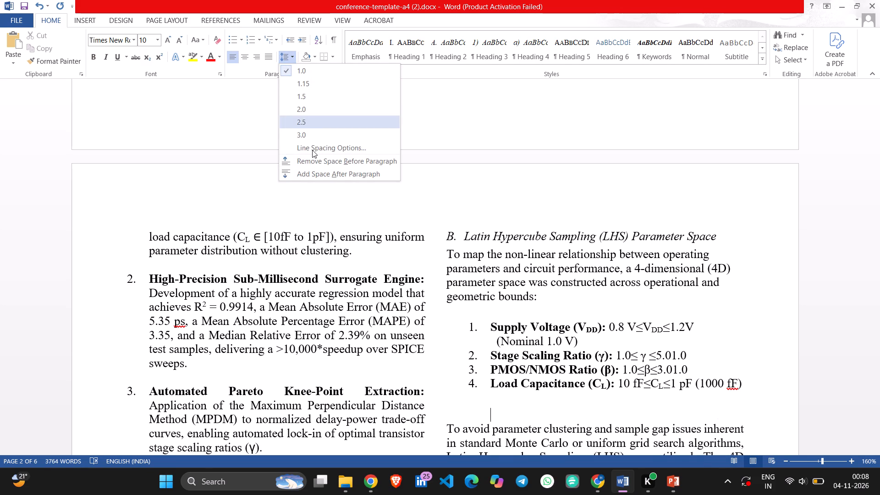
{"action": "left_click", "coordinate": [310, 162]}
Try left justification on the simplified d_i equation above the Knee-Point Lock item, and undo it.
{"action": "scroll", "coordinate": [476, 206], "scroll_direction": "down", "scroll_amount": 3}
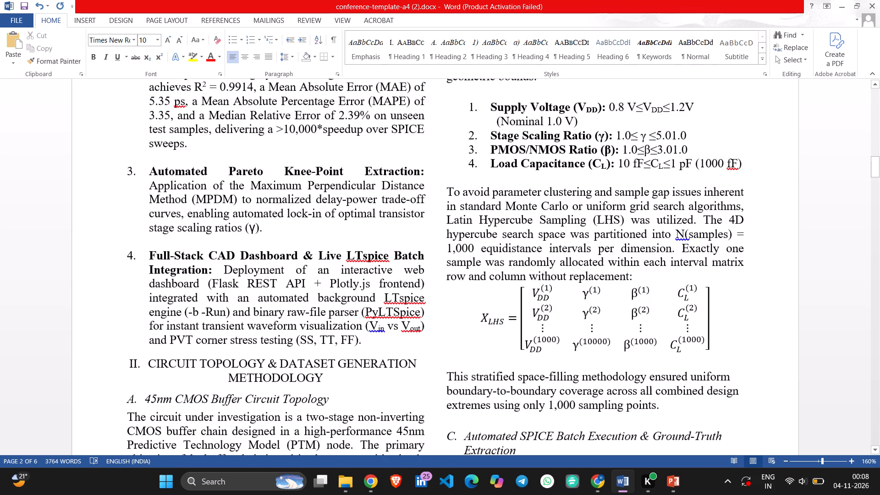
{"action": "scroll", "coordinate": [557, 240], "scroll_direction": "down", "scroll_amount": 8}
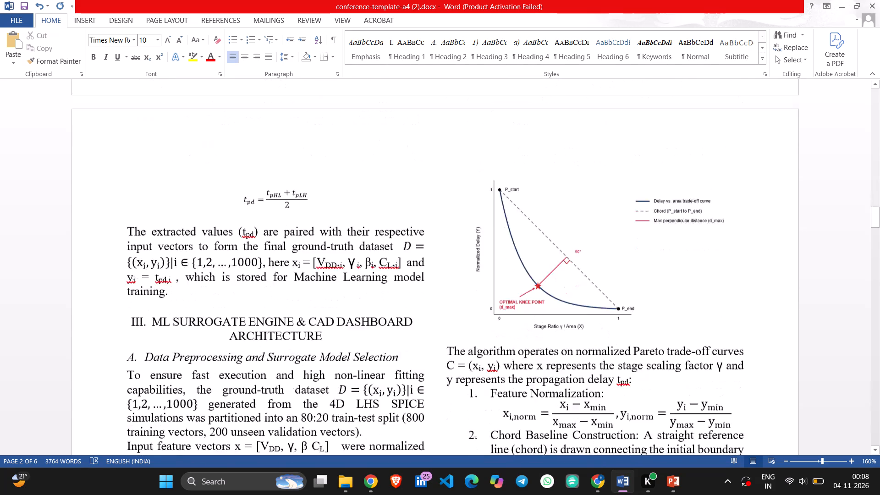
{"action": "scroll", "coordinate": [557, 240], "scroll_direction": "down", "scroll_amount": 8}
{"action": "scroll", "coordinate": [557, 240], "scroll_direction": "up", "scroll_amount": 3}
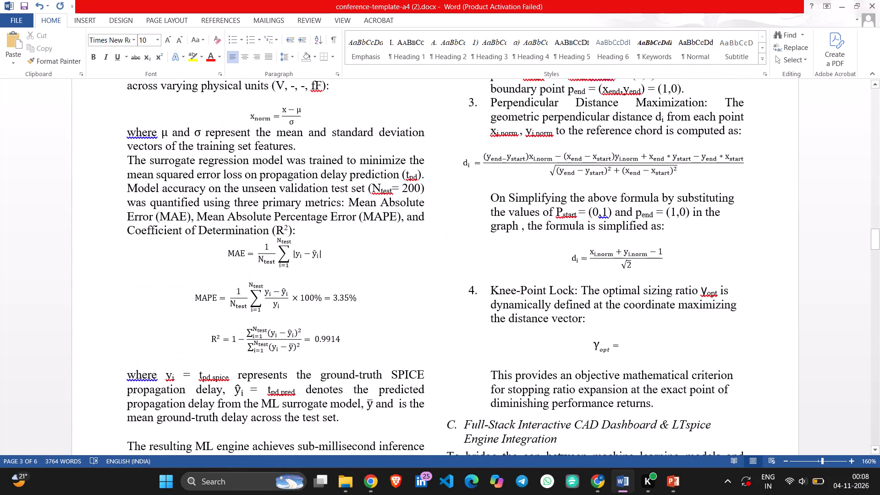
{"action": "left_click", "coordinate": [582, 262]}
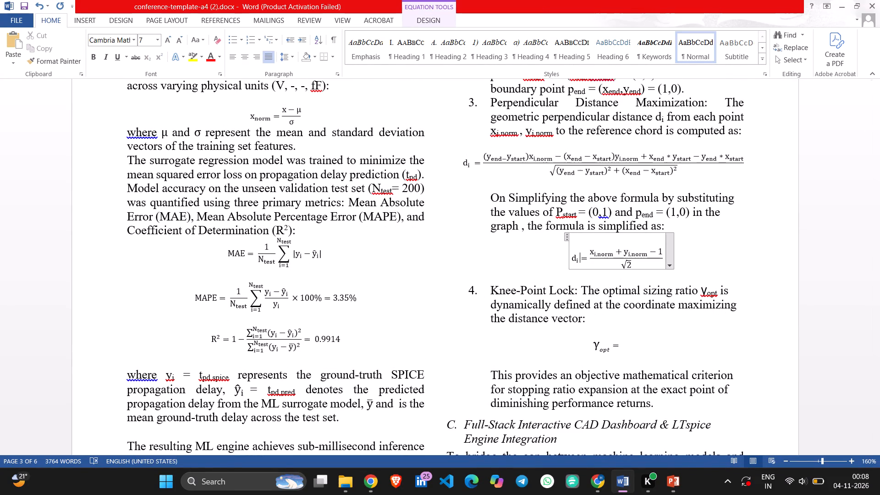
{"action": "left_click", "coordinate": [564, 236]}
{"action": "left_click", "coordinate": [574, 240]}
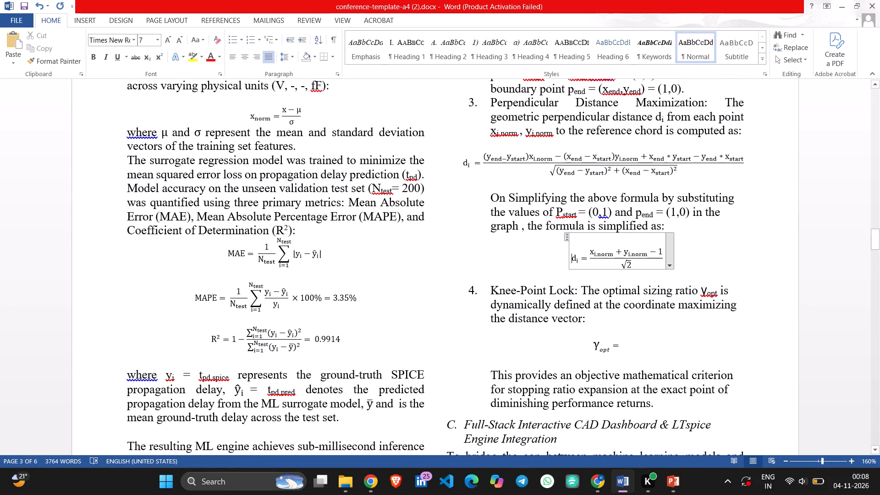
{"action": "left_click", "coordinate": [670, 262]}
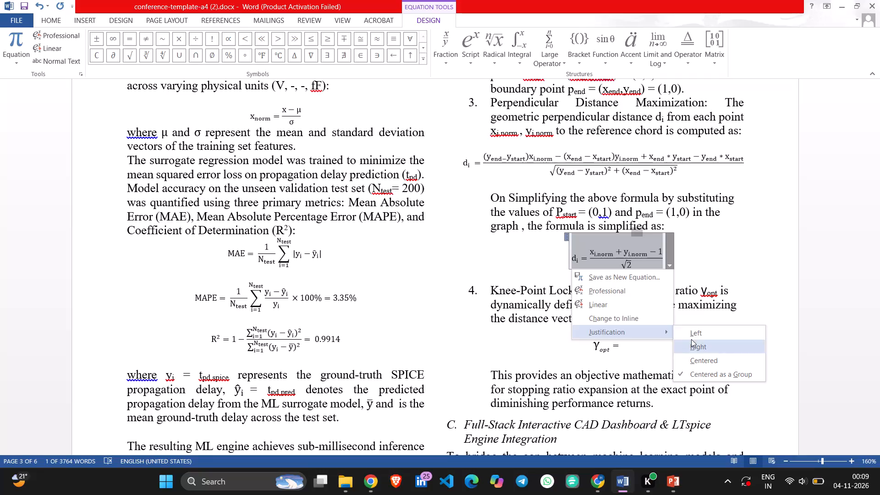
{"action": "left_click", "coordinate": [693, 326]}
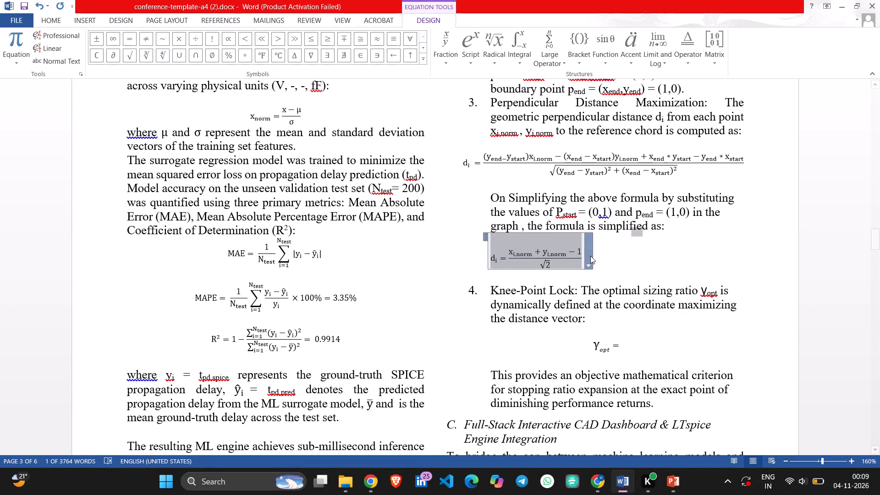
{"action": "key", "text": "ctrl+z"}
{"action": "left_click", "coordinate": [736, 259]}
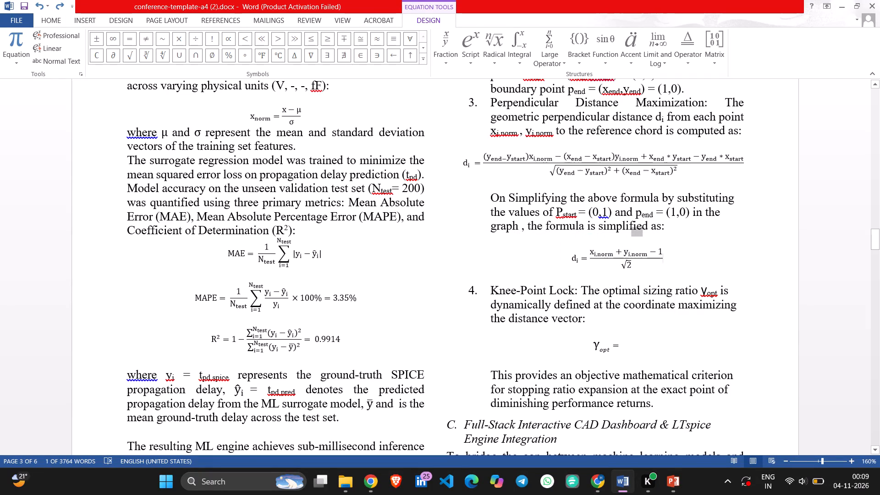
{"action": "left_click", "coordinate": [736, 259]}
Examine the layout of pages 2 and 3 at several zoom levels, checking spacing around equations, figures and section breaks.
{"action": "scroll", "coordinate": [736, 259], "scroll_direction": "up", "scroll_amount": 5}
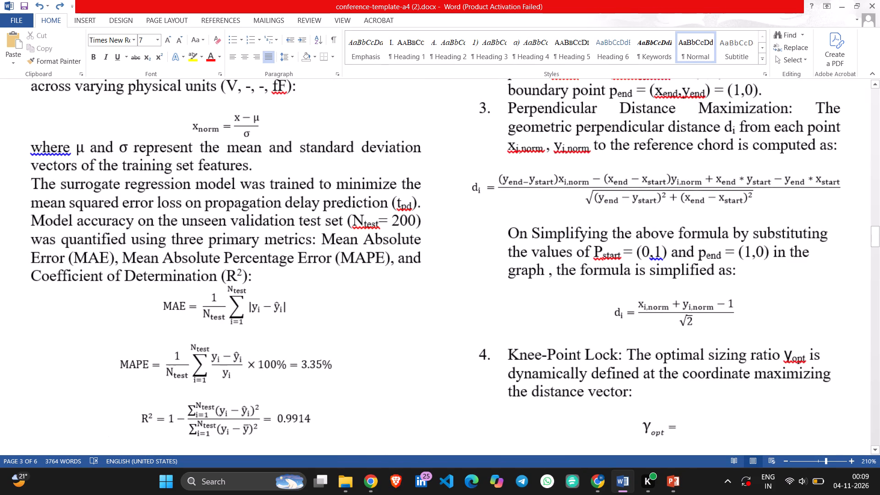
{"action": "scroll", "coordinate": [736, 259], "scroll_direction": "down", "scroll_amount": 2, "text": "ctrl"}
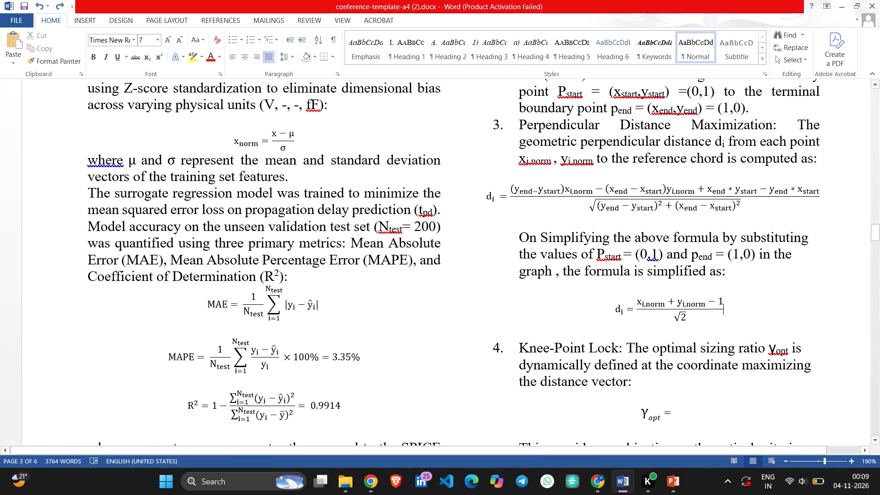
{"action": "scroll", "coordinate": [736, 259], "scroll_direction": "up", "scroll_amount": 4}
{"action": "scroll", "coordinate": [736, 259], "scroll_direction": "down", "scroll_amount": 1, "text": "ctrl"}
{"action": "scroll", "coordinate": [736, 259], "scroll_direction": "down", "scroll_amount": 2}
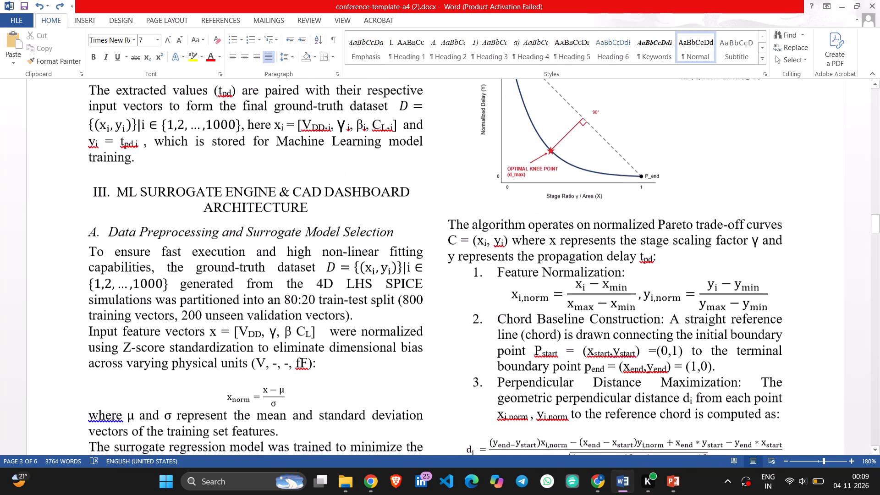
{"action": "scroll", "coordinate": [687, 273], "scroll_direction": "up", "scroll_amount": 4}
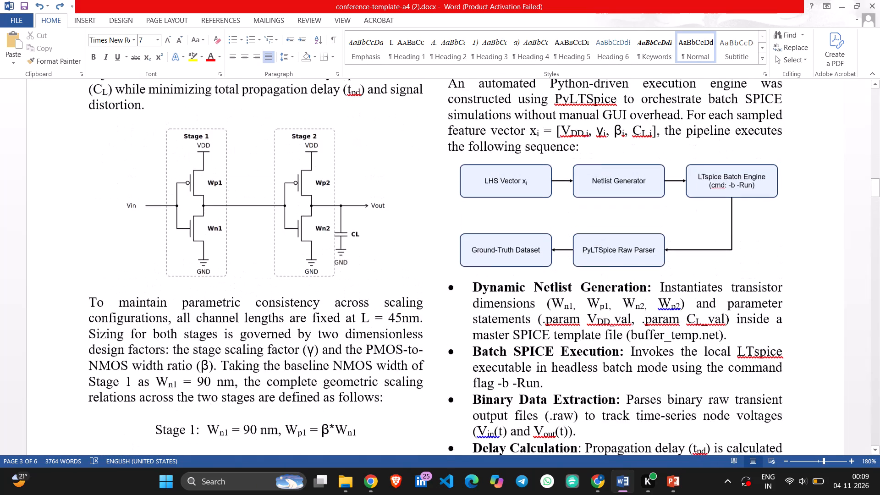
{"action": "scroll", "coordinate": [687, 273], "scroll_direction": "up", "scroll_amount": 1}
{"action": "scroll", "coordinate": [687, 273], "scroll_direction": "down", "scroll_amount": 4}
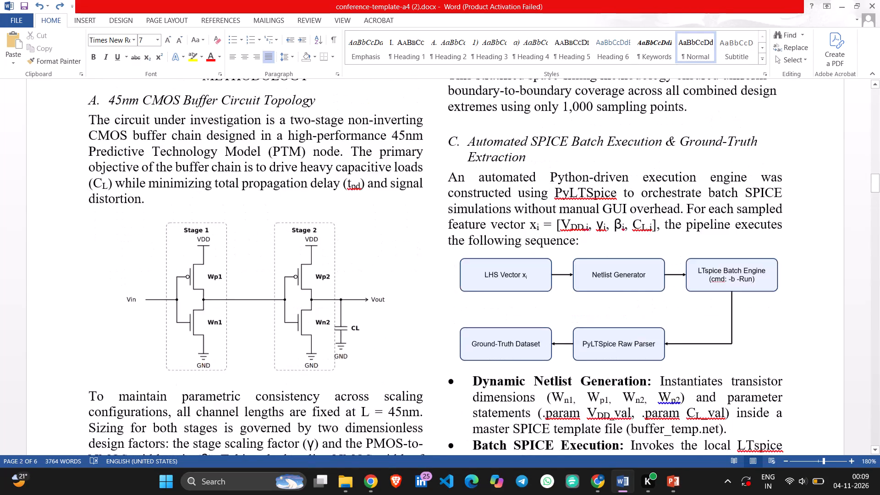
{"action": "scroll", "coordinate": [687, 273], "scroll_direction": "up", "scroll_amount": 1}
{"action": "scroll", "coordinate": [687, 273], "scroll_direction": "down", "scroll_amount": 2, "text": "ctrl"}
{"action": "scroll", "coordinate": [687, 273], "scroll_direction": "up", "scroll_amount": 1}
{"action": "scroll", "coordinate": [687, 273], "scroll_direction": "down", "scroll_amount": 1}
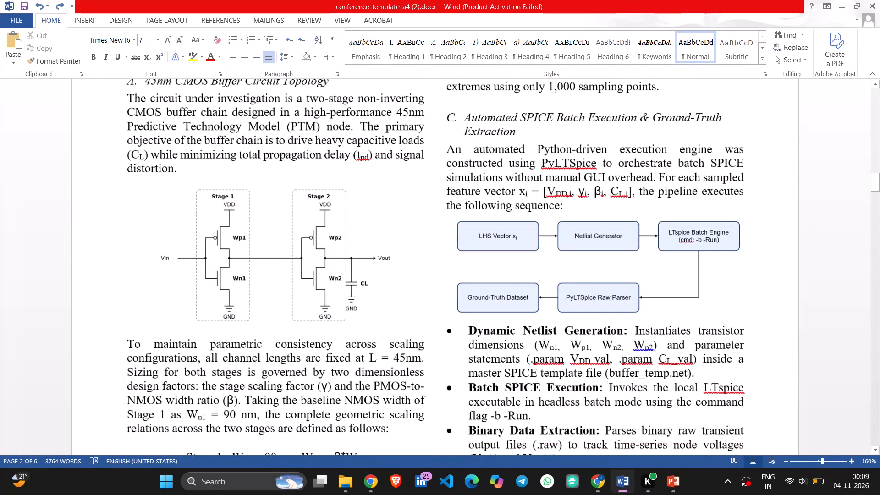
{"action": "scroll", "coordinate": [687, 273], "scroll_direction": "down", "scroll_amount": 6}
{"action": "scroll", "coordinate": [687, 273], "scroll_direction": "up", "scroll_amount": 1}
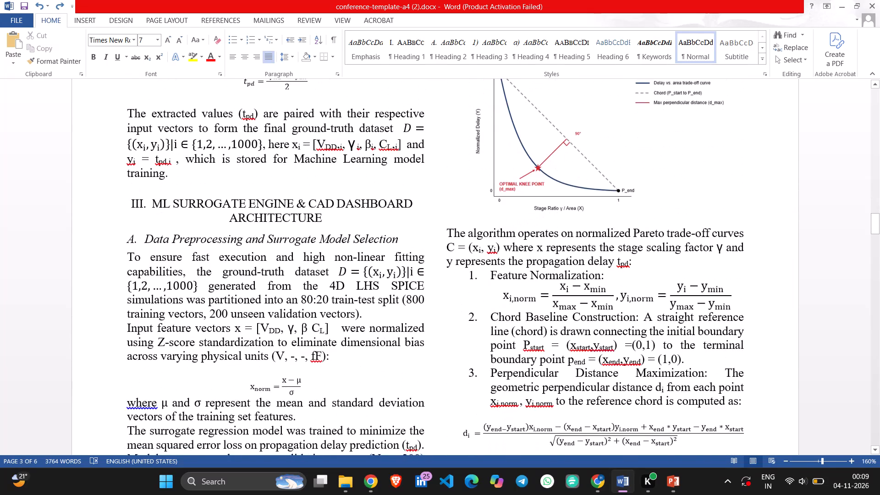
{"action": "scroll", "coordinate": [687, 273], "scroll_direction": "up", "scroll_amount": 2}
{"action": "scroll", "coordinate": [687, 273], "scroll_direction": "down", "scroll_amount": 4, "text": "ctrl"}
{"action": "scroll", "coordinate": [687, 273], "scroll_direction": "up", "scroll_amount": 4}
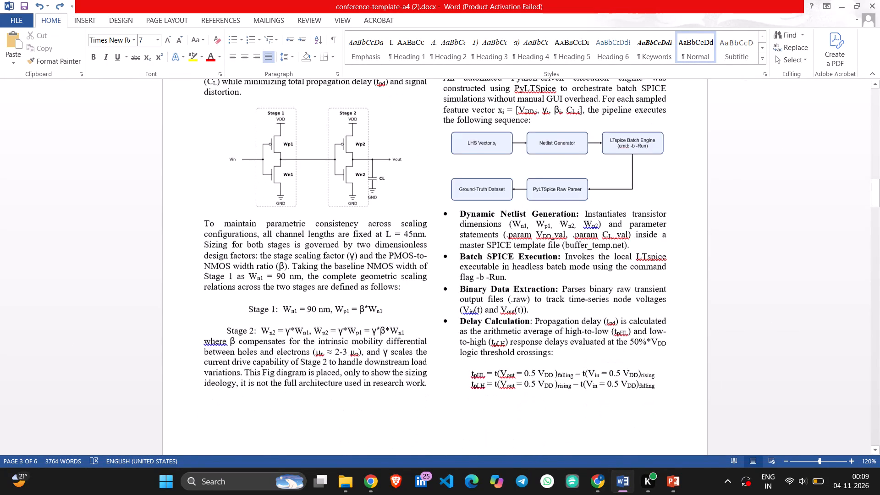
{"action": "scroll", "coordinate": [687, 273], "scroll_direction": "up", "scroll_amount": 4}
{"action": "scroll", "coordinate": [687, 273], "scroll_direction": "down", "scroll_amount": 1}
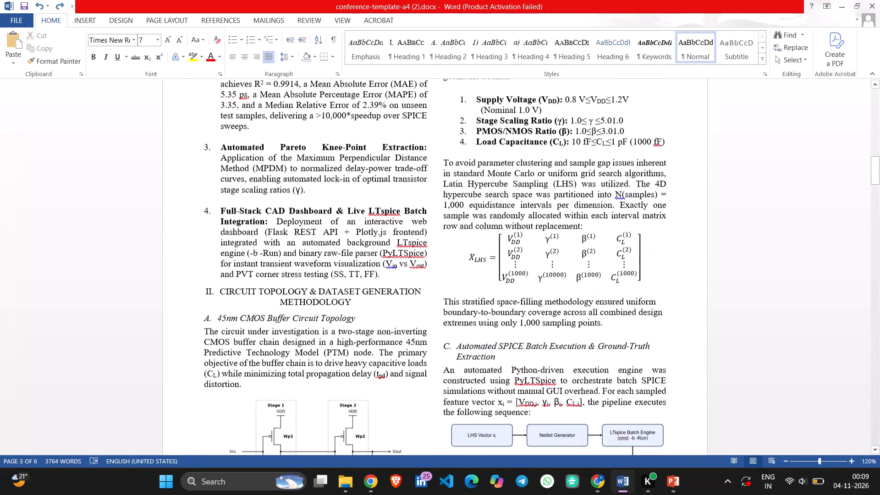
Examine the layout from the end of page 1 through the buffer circuit topology section to the metric equations on page 3.
{"action": "scroll", "coordinate": [687, 273], "scroll_direction": "down", "scroll_amount": 1}
{"action": "scroll", "coordinate": [527, 283], "scroll_direction": "up", "scroll_amount": 1}
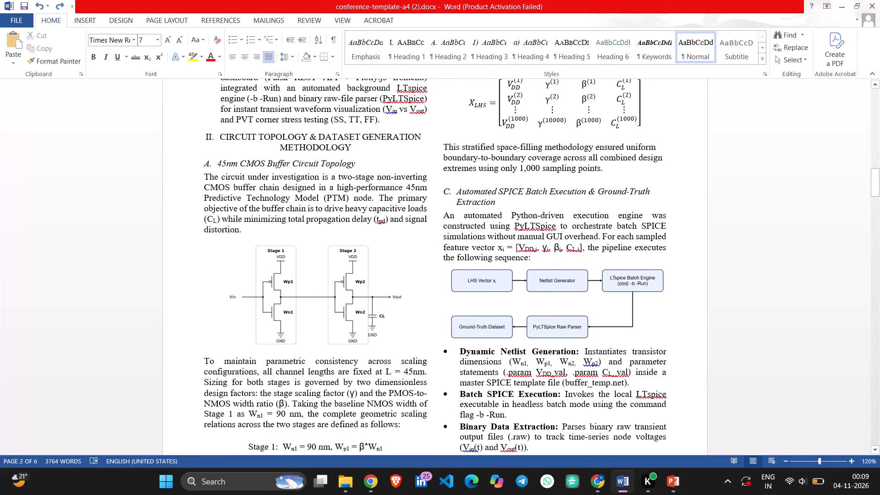
{"action": "scroll", "coordinate": [527, 283], "scroll_direction": "up", "scroll_amount": 4}
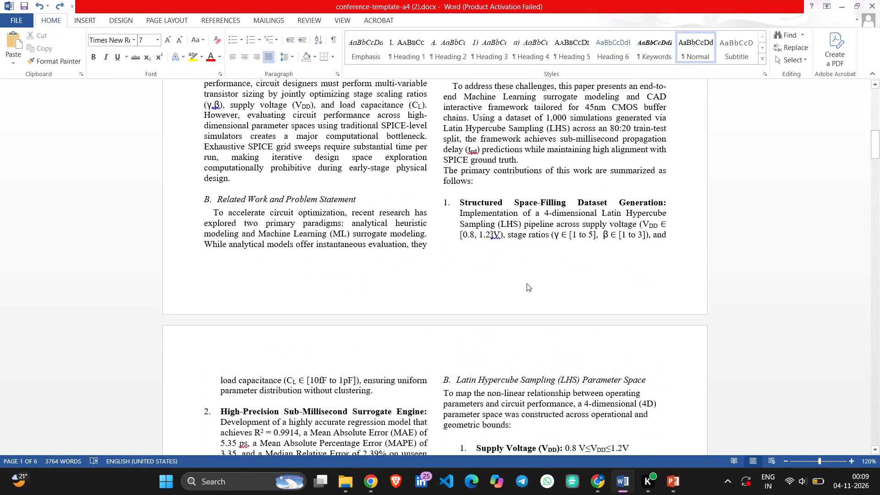
{"action": "scroll", "coordinate": [527, 283], "scroll_direction": "down", "scroll_amount": 5}
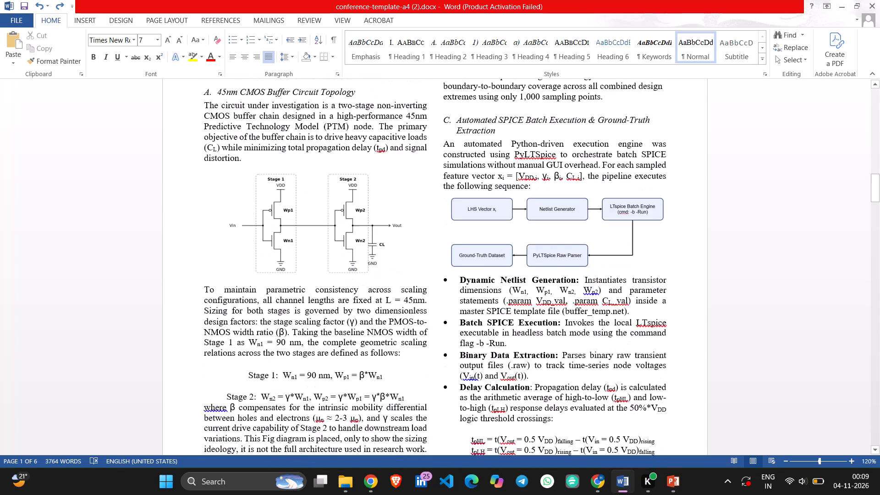
{"action": "scroll", "coordinate": [527, 283], "scroll_direction": "down", "scroll_amount": 8}
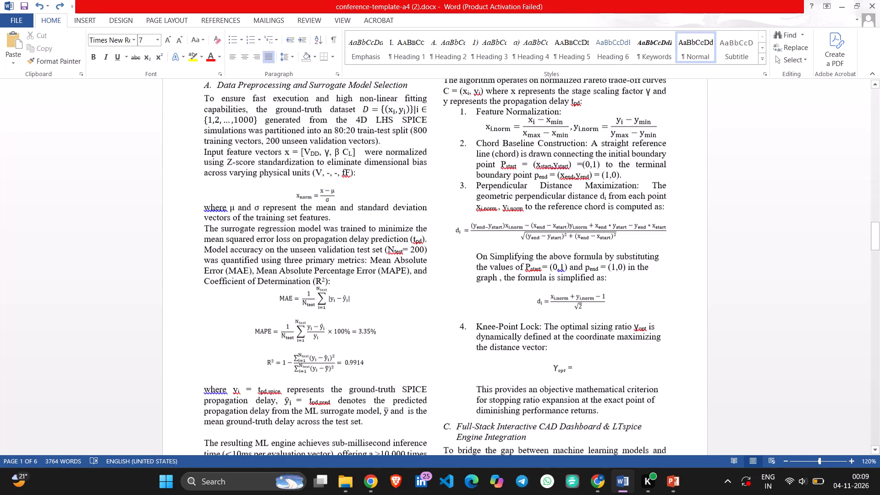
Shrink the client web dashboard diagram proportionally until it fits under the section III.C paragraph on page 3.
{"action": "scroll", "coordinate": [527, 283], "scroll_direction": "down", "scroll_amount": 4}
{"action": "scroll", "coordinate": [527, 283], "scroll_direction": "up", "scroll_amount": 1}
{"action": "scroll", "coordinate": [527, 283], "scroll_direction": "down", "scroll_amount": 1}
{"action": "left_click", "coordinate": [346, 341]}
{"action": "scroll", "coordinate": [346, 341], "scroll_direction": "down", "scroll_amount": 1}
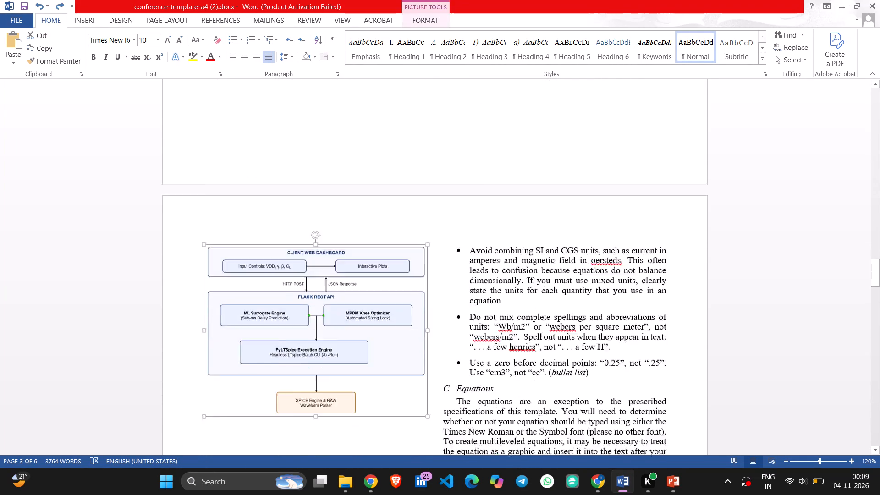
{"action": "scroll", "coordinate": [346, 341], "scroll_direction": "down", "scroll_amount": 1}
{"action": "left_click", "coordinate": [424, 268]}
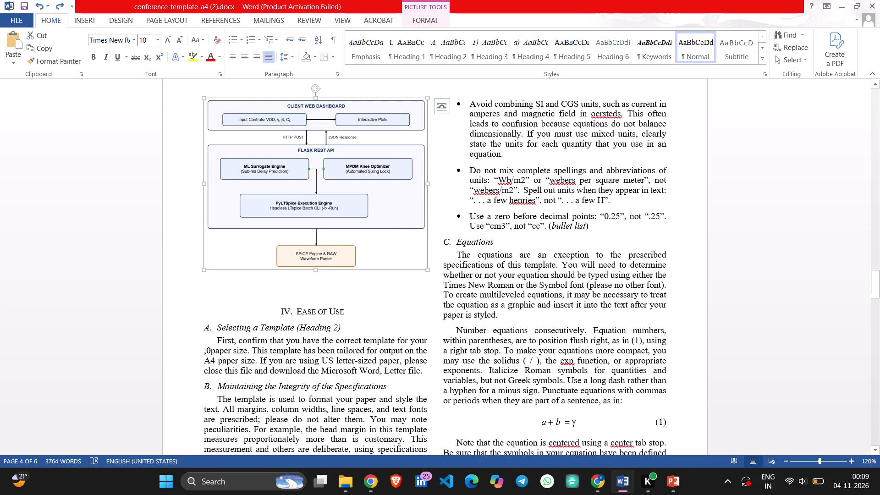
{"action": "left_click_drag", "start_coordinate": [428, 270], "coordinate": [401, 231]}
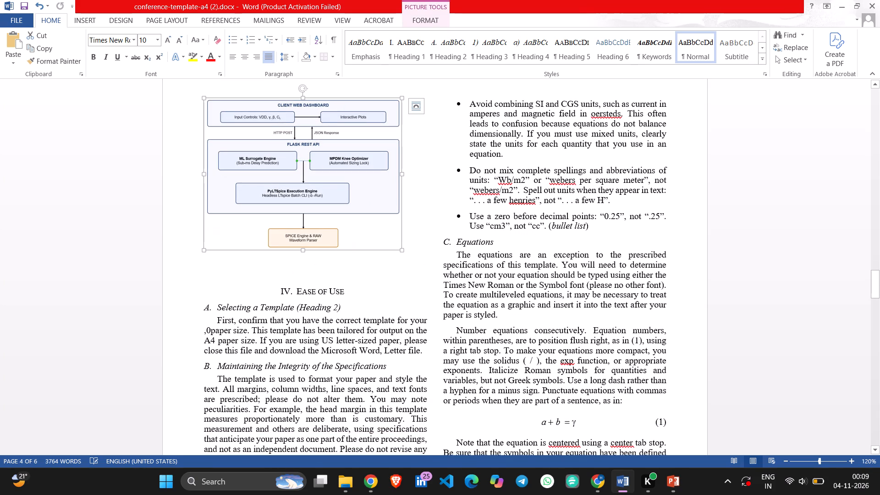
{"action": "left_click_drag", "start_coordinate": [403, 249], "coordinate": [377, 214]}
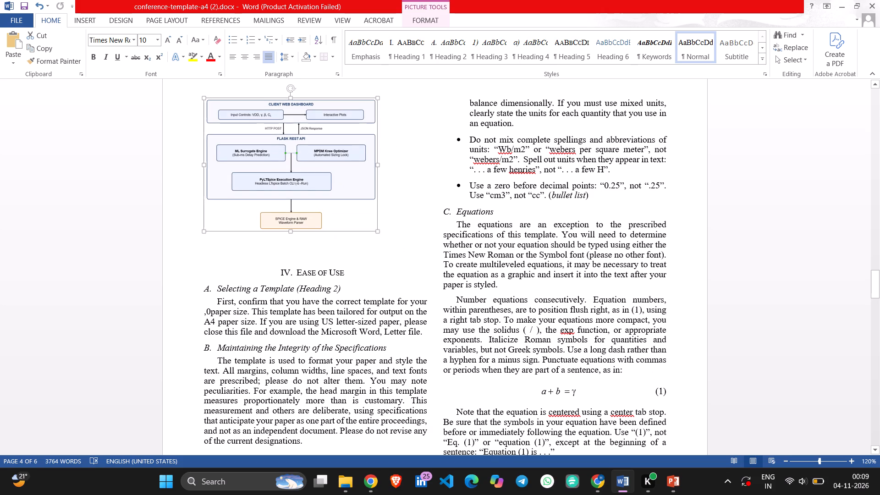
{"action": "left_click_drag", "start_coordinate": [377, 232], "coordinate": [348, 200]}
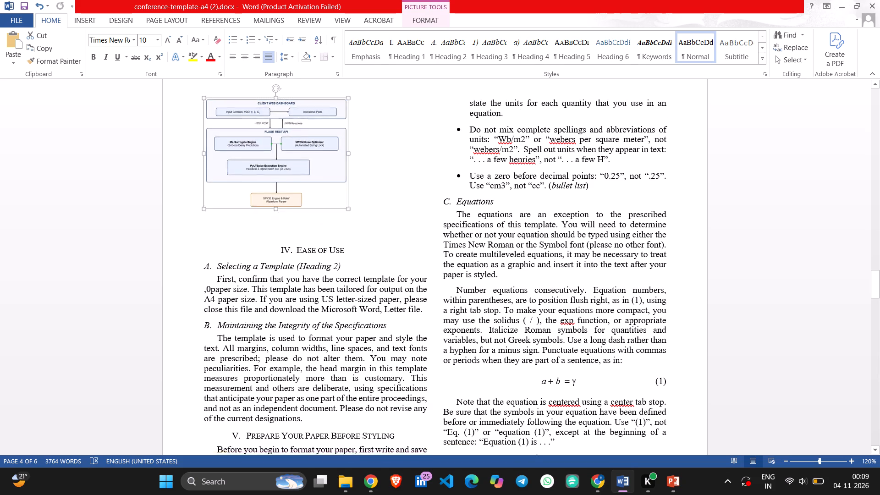
Widen and heighten the client web dashboard diagram until it spans almost the full column width, keeping its labels readable.
{"action": "scroll", "coordinate": [348, 200], "scroll_direction": "up", "scroll_amount": 1}
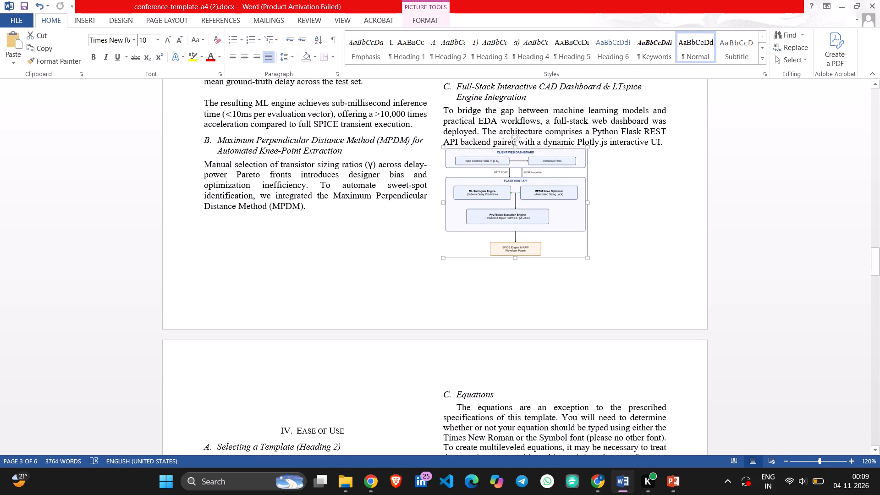
{"action": "left_click_drag", "start_coordinate": [586, 203], "coordinate": [630, 207]}
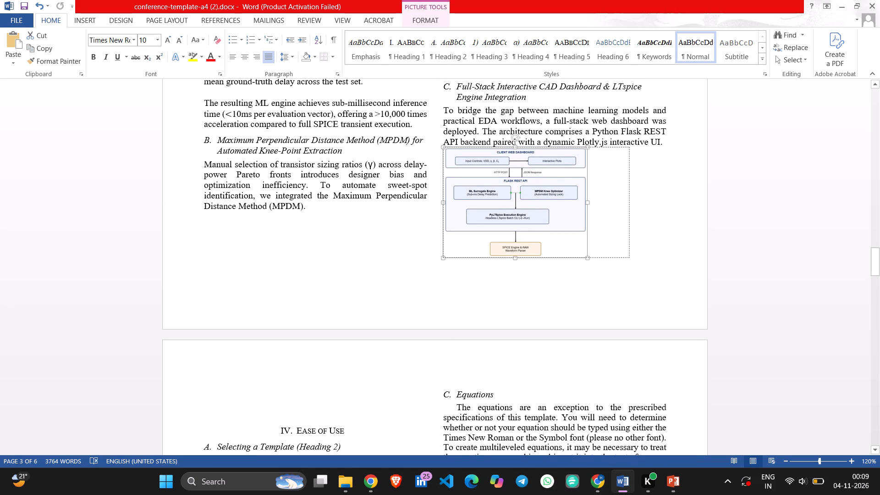
{"action": "left_click_drag", "start_coordinate": [630, 207], "coordinate": [638, 206]}
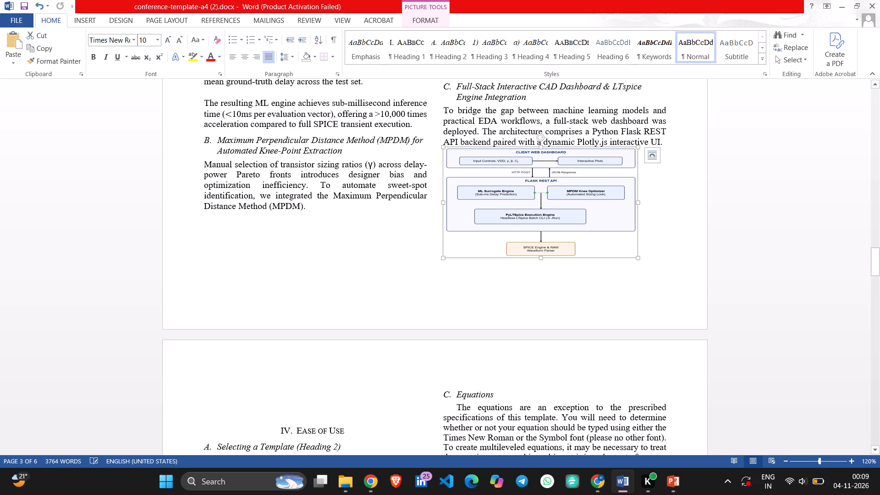
{"action": "left_click_drag", "start_coordinate": [541, 262], "coordinate": [542, 280]}
{"action": "left_click_drag", "start_coordinate": [542, 280], "coordinate": [542, 322]}
{"action": "left_click_drag", "start_coordinate": [542, 258], "coordinate": [542, 304]}
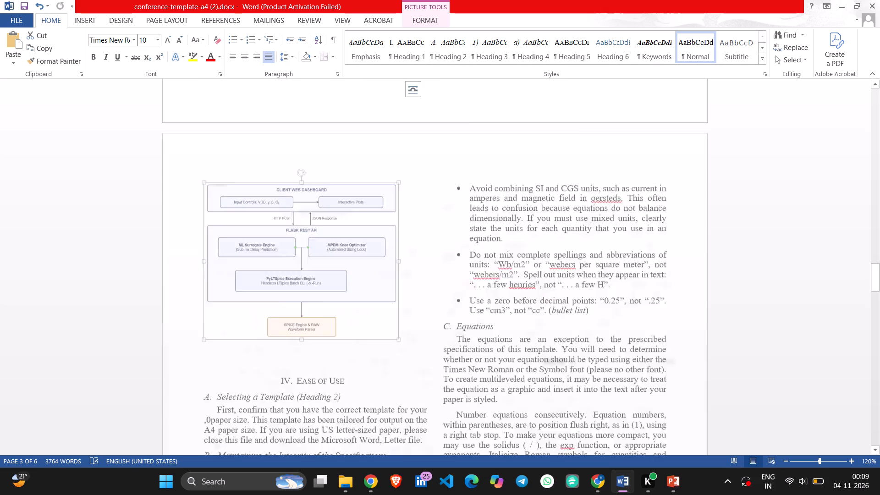
{"action": "scroll", "coordinate": [542, 304], "scroll_direction": "down", "scroll_amount": 1}
{"action": "scroll", "coordinate": [387, 215], "scroll_direction": "up", "scroll_amount": 1}
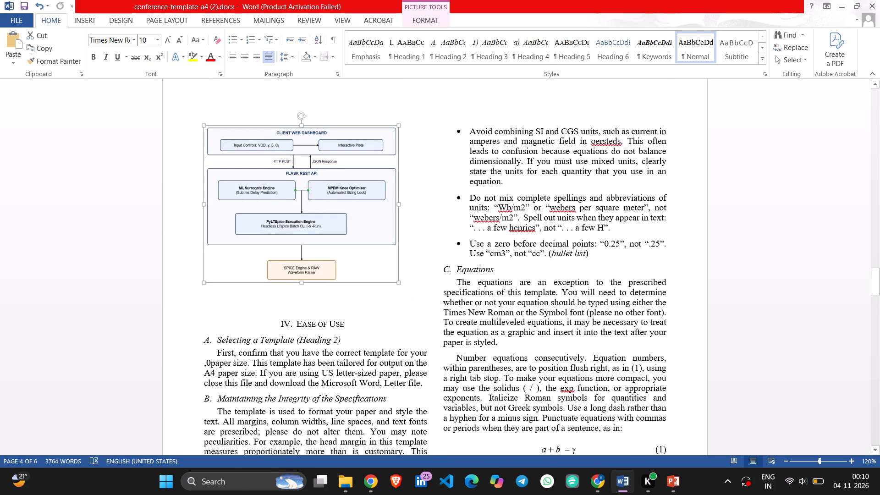
{"action": "left_click_drag", "start_coordinate": [397, 280], "coordinate": [406, 280]}
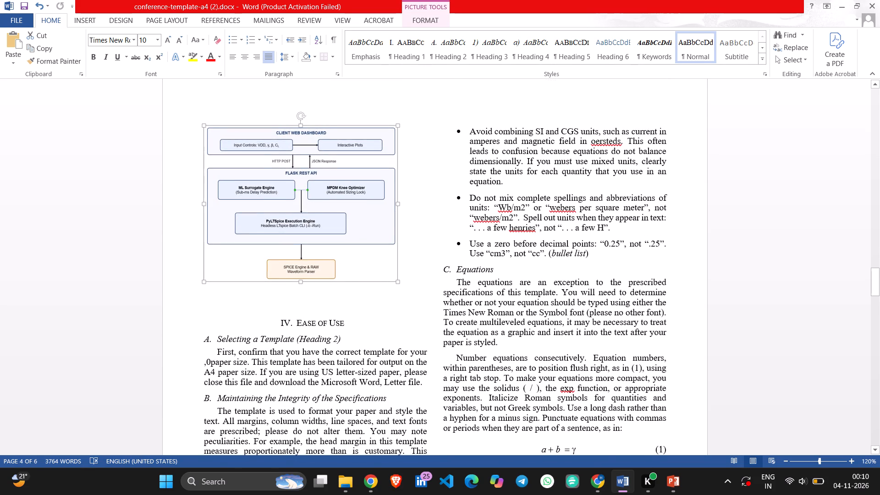
{"action": "left_click_drag", "start_coordinate": [406, 280], "coordinate": [420, 283]}
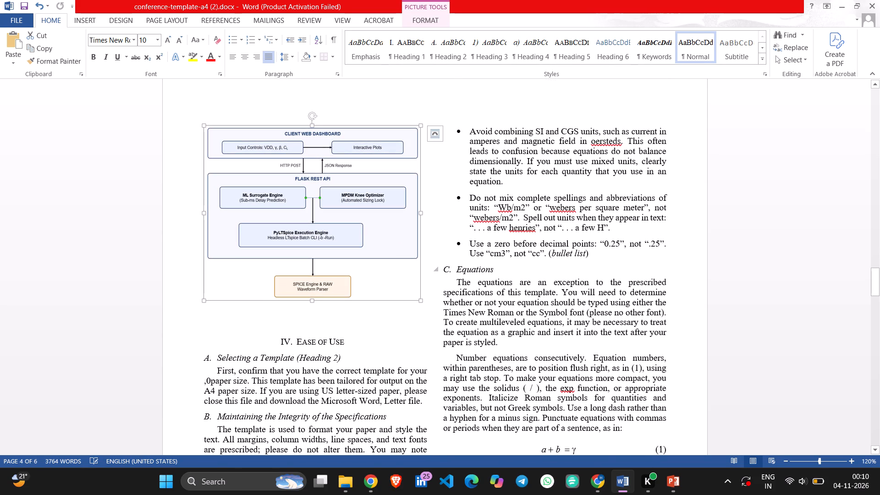
{"action": "left_click", "coordinate": [464, 266]}
{"action": "scroll", "coordinate": [464, 266], "scroll_direction": "up", "scroll_amount": 2}
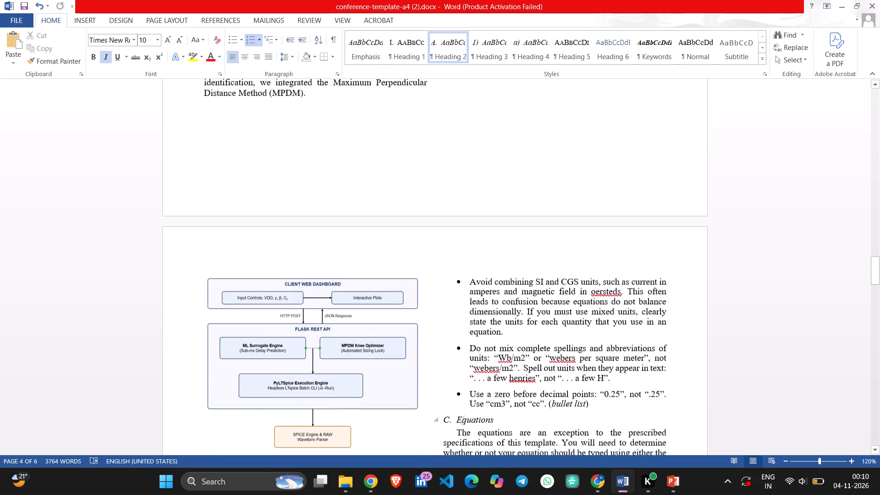
{"action": "scroll", "coordinate": [464, 266], "scroll_direction": "up", "scroll_amount": 2}
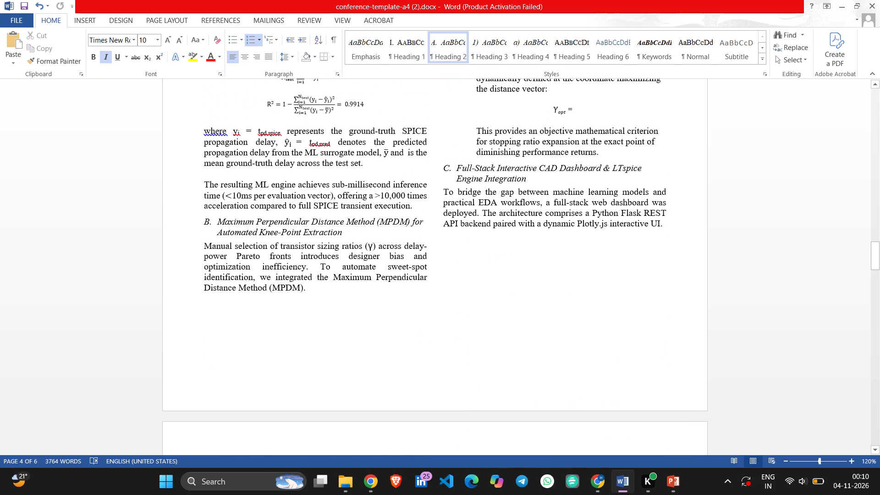
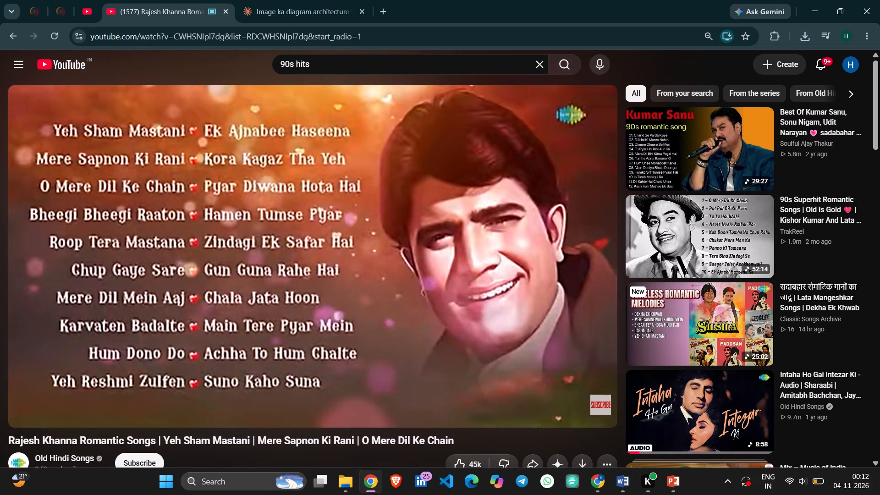
{"action": "key", "text": "space"}
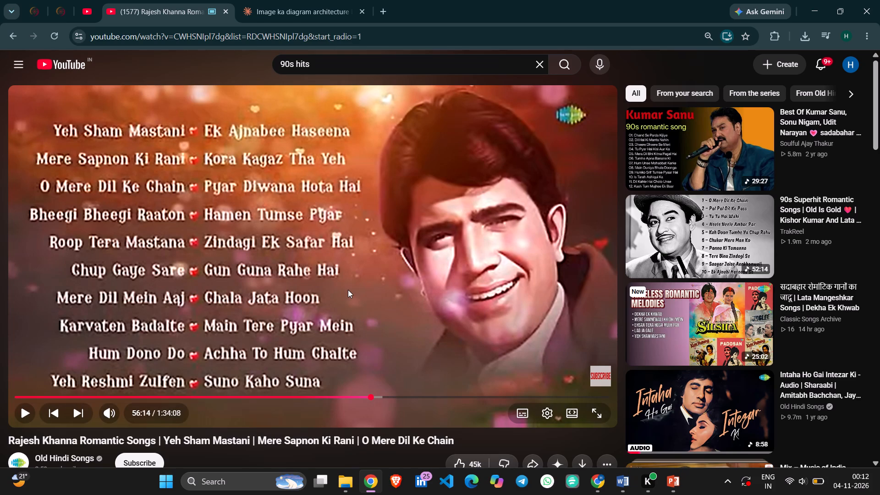